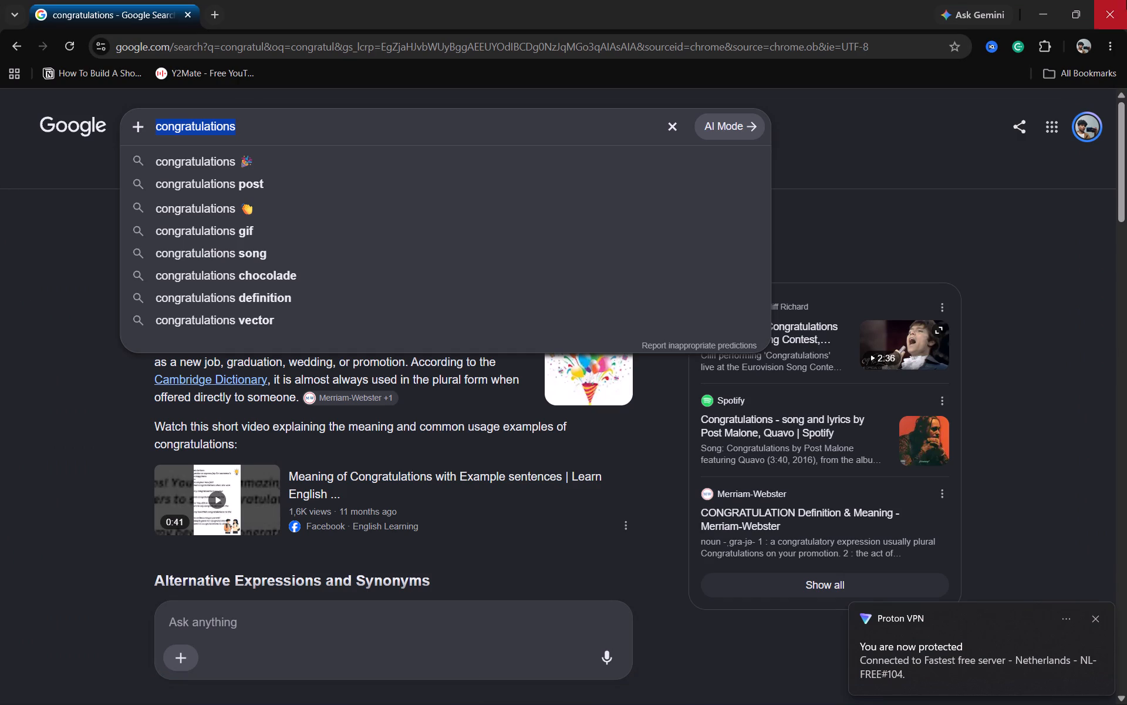
# Close the browser window to return to the CapCut project.
pyautogui.click(1126, 0)
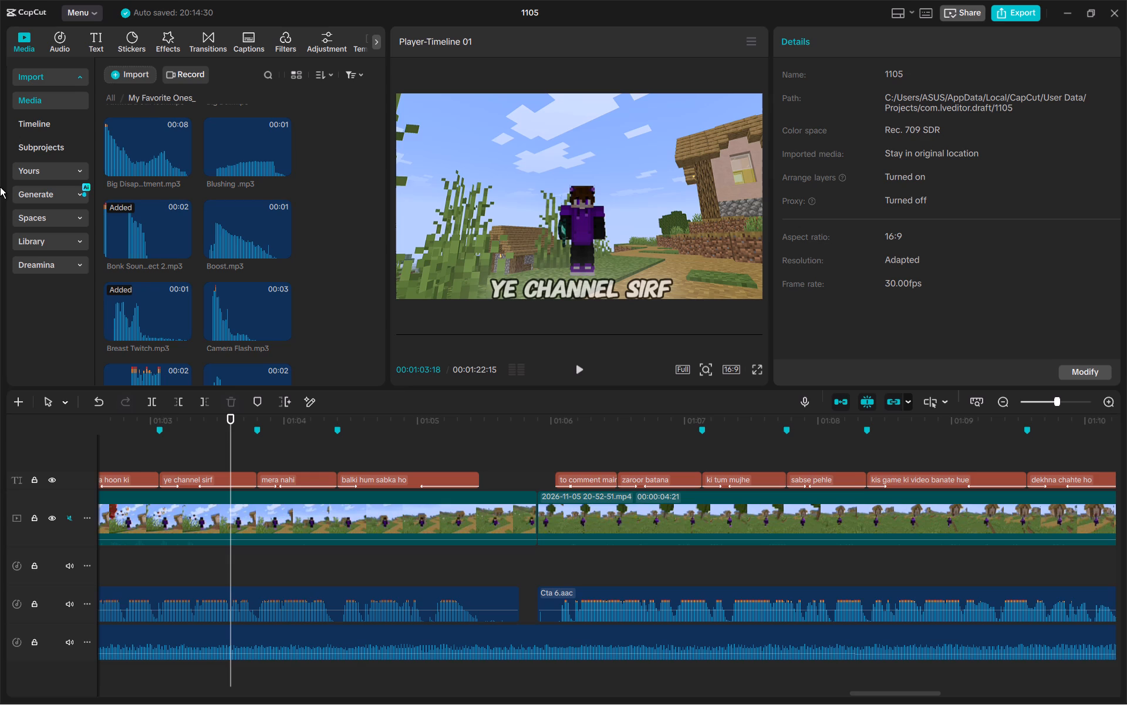
# Return to the start of the timeline and play the video to review the captions and sound effects.
pyautogui.click(231, 462)
pyautogui.moveTo(231, 462); pyautogui.dragTo(5, 466)
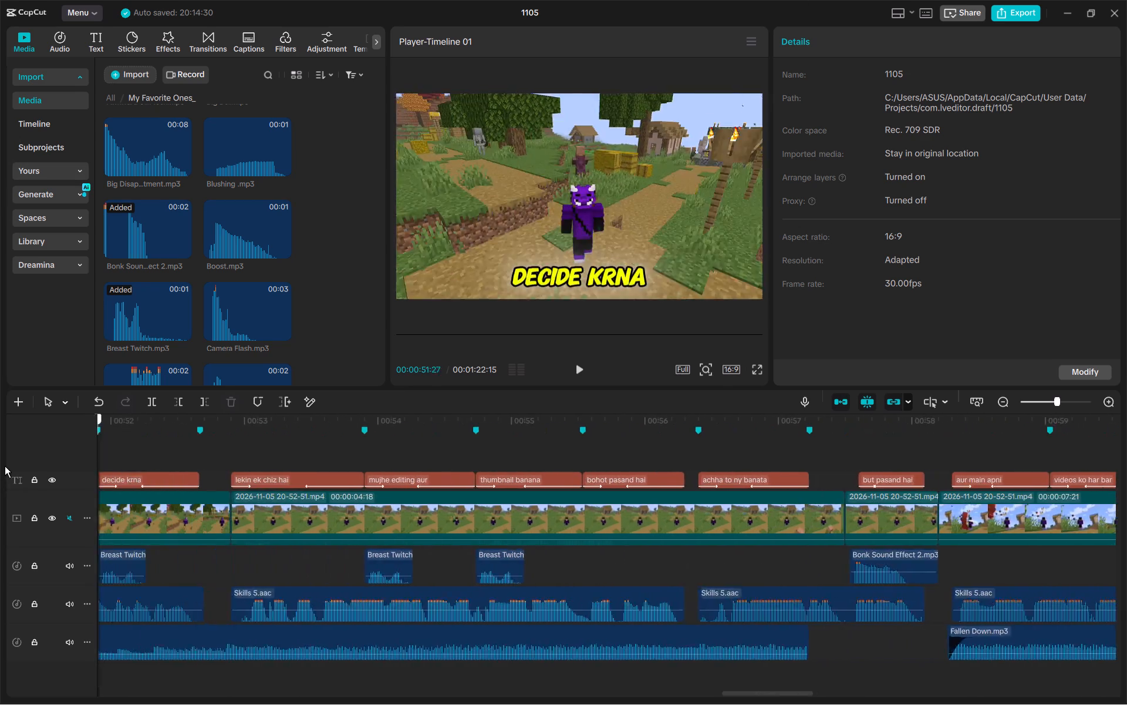
pyautogui.moveTo(5, 466); pyautogui.dragTo(10, 455)
pyautogui.click(174, 461)
pyautogui.moveTo(174, 461); pyautogui.dragTo(5, 462)
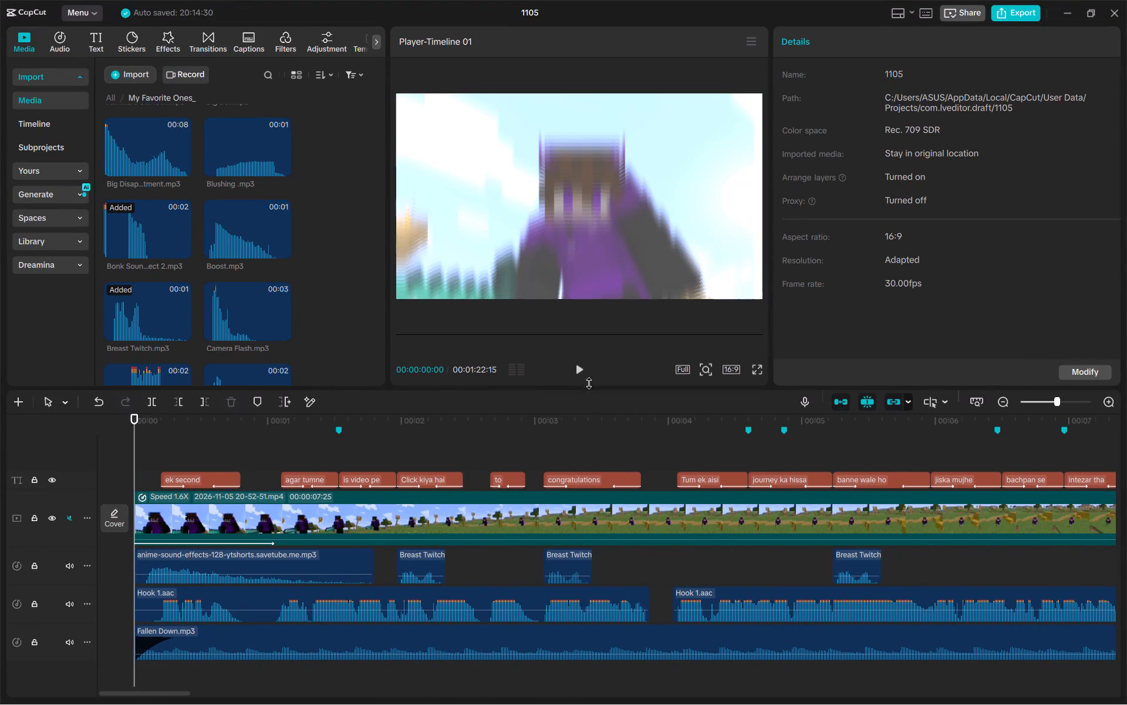
pyautogui.click(586, 372)
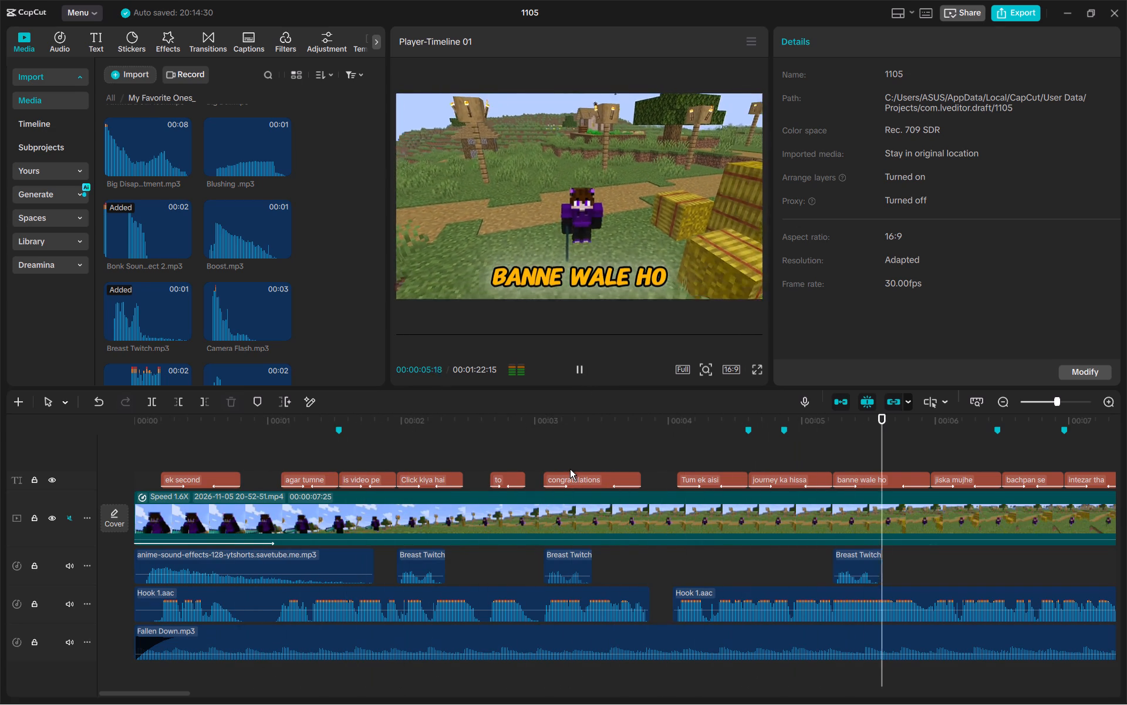
pyautogui.hscroll(-4, 570, 469)
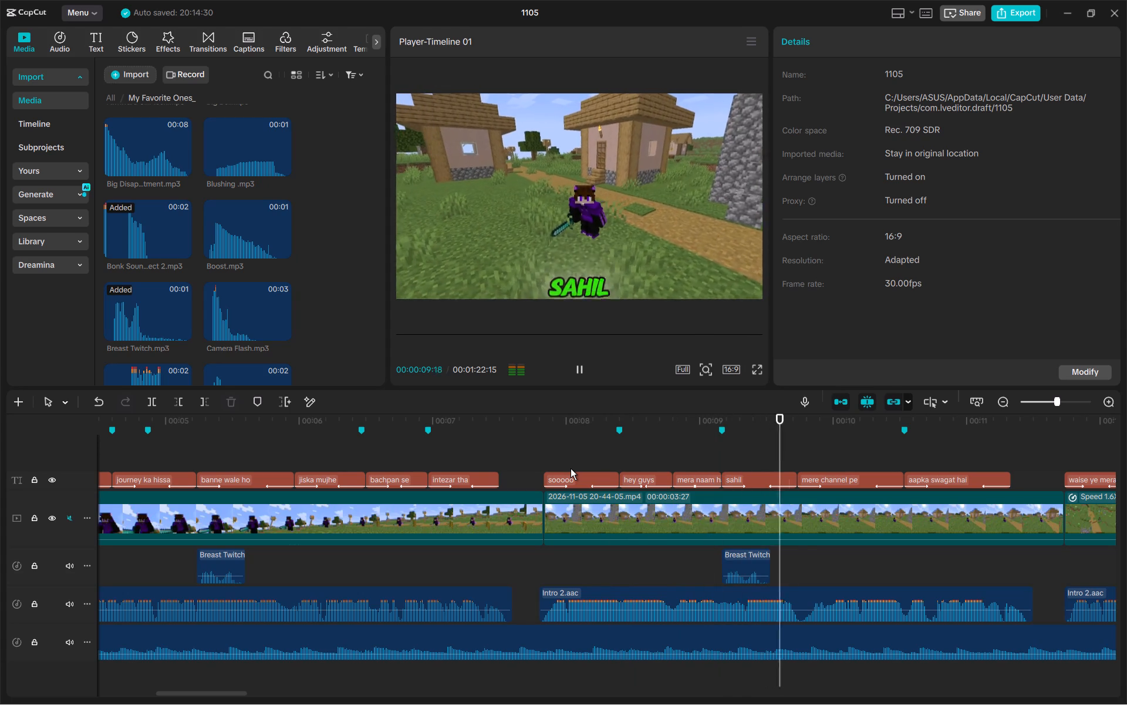
# Change the text colour of the "hey guys" caption to yellow (FFE600).
pyautogui.click(625, 457)
pyautogui.click(626, 479)
pyautogui.click(905, 301)
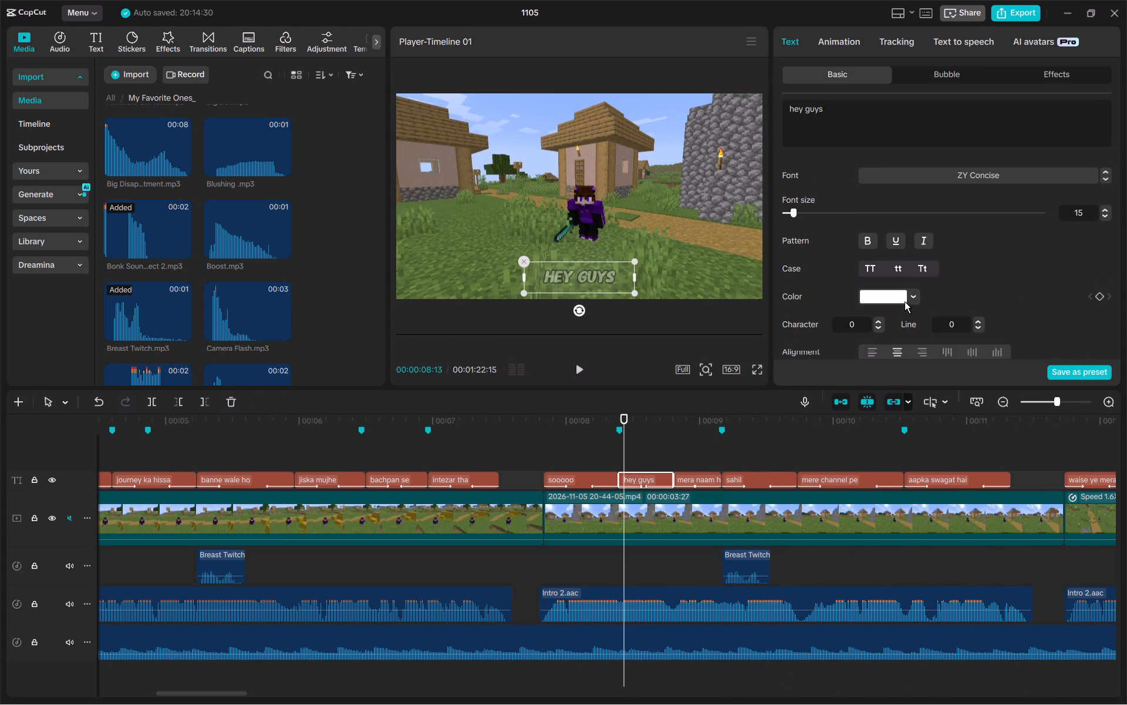
pyautogui.moveTo(971, 422); pyautogui.dragTo(964, 422)
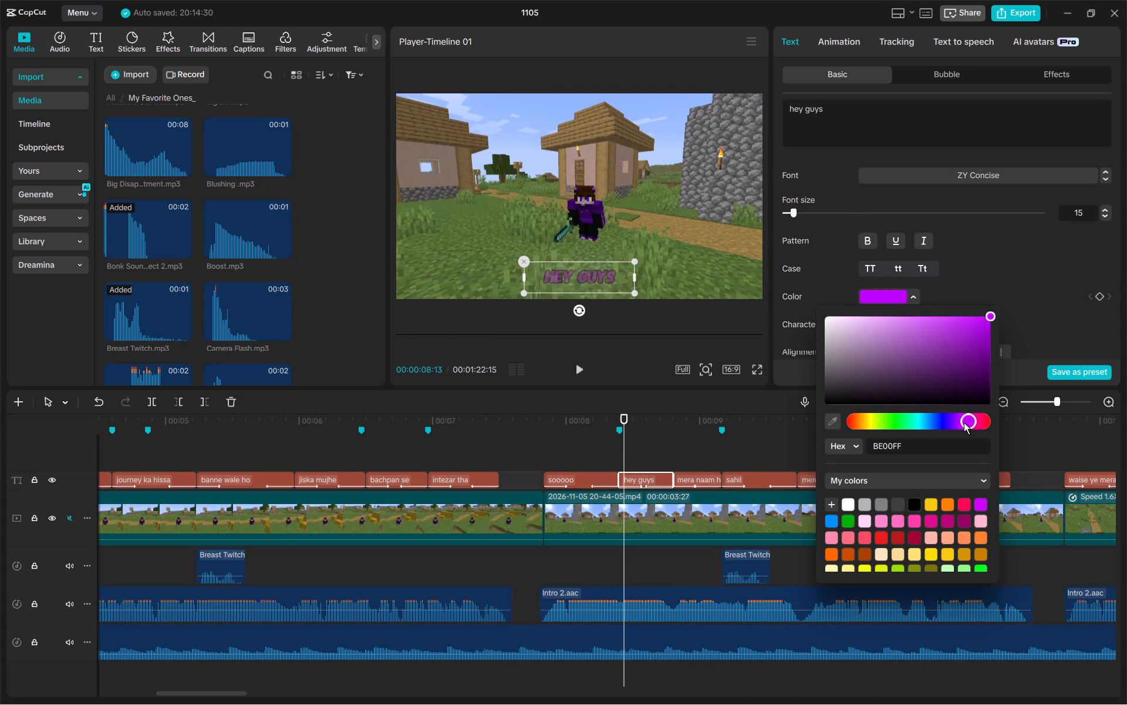
pyautogui.moveTo(964, 422); pyautogui.dragTo(873, 417)
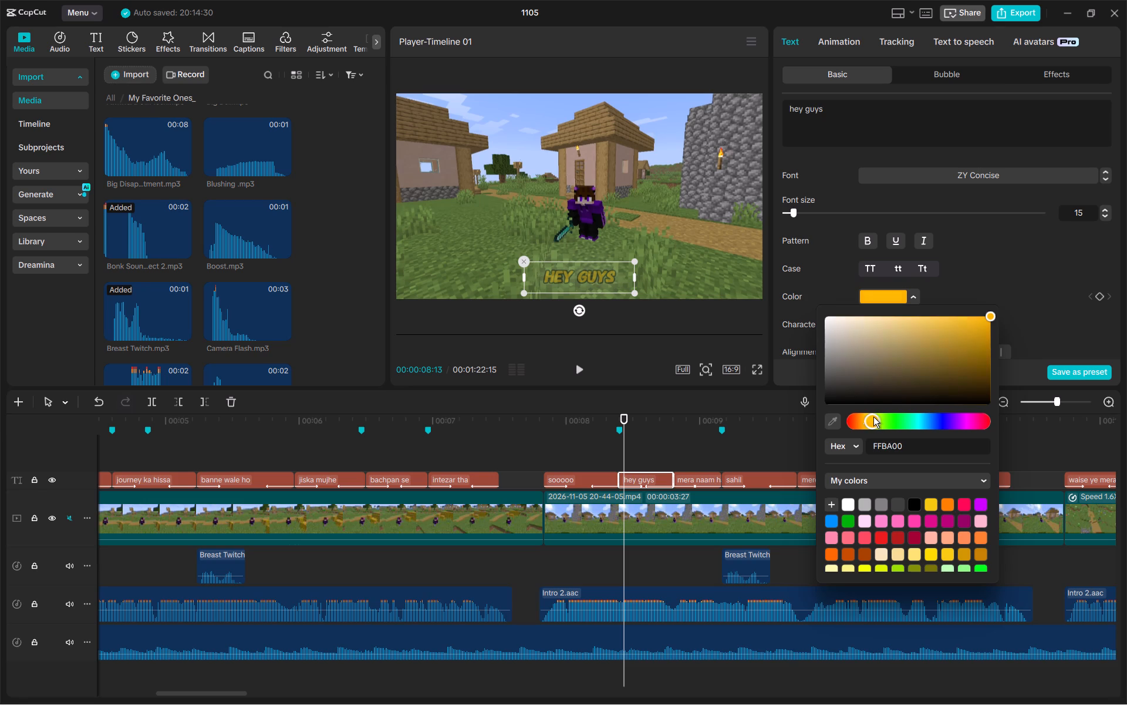
pyautogui.moveTo(873, 417); pyautogui.dragTo(876, 417)
# Replay the lead-in to the "hey guys" caption and paste the copied Breast Twitch sound effect at its start.
pyautogui.click(463, 442)
pyautogui.moveTo(463, 442); pyautogui.dragTo(458, 442)
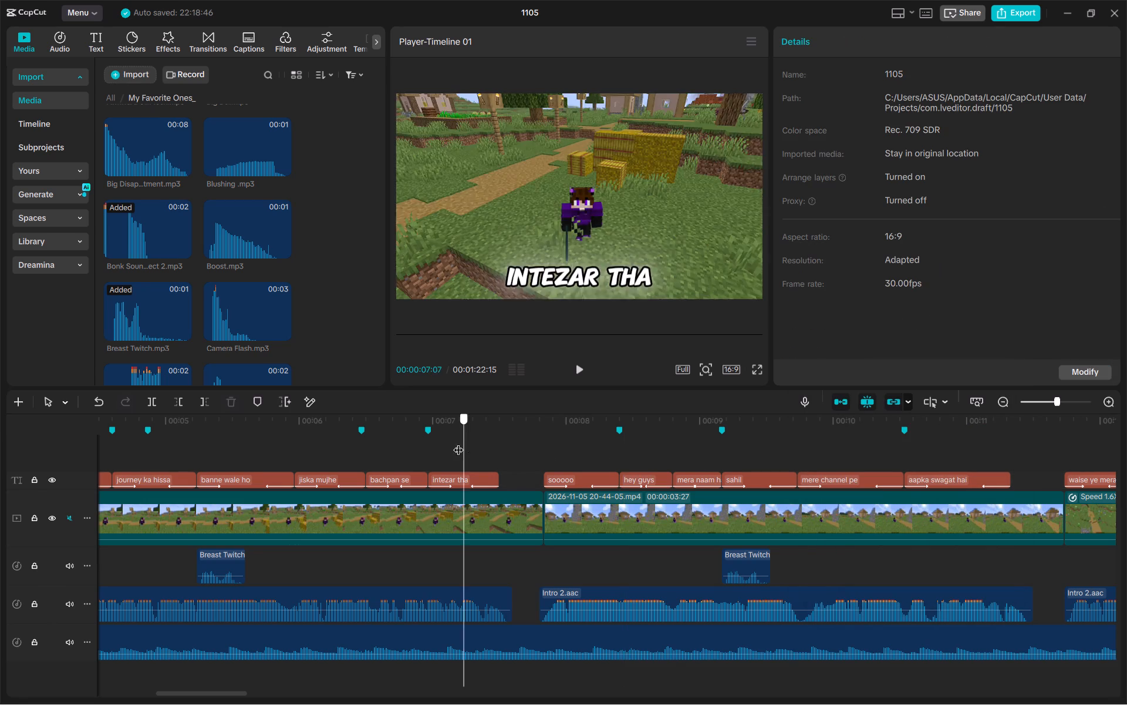
pyautogui.moveTo(458, 442); pyautogui.dragTo(235, 452)
pyautogui.press('space')
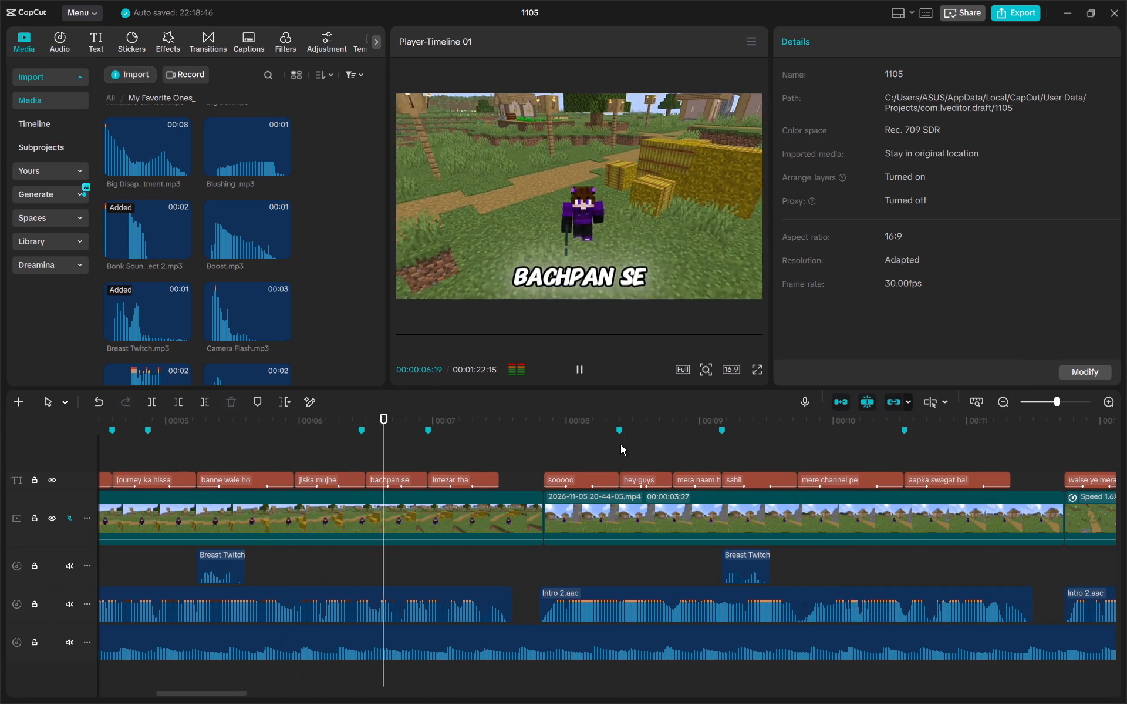
pyautogui.press('space')
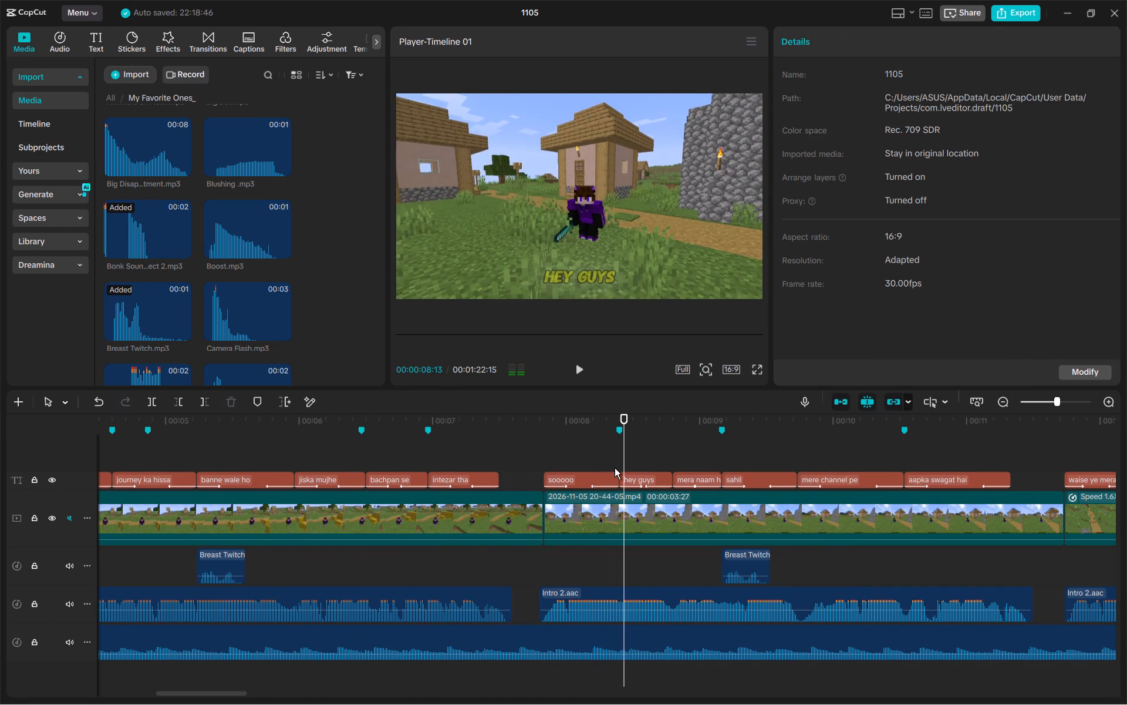
pyautogui.click(621, 458)
pyautogui.hotkey('ctrl', 'b')
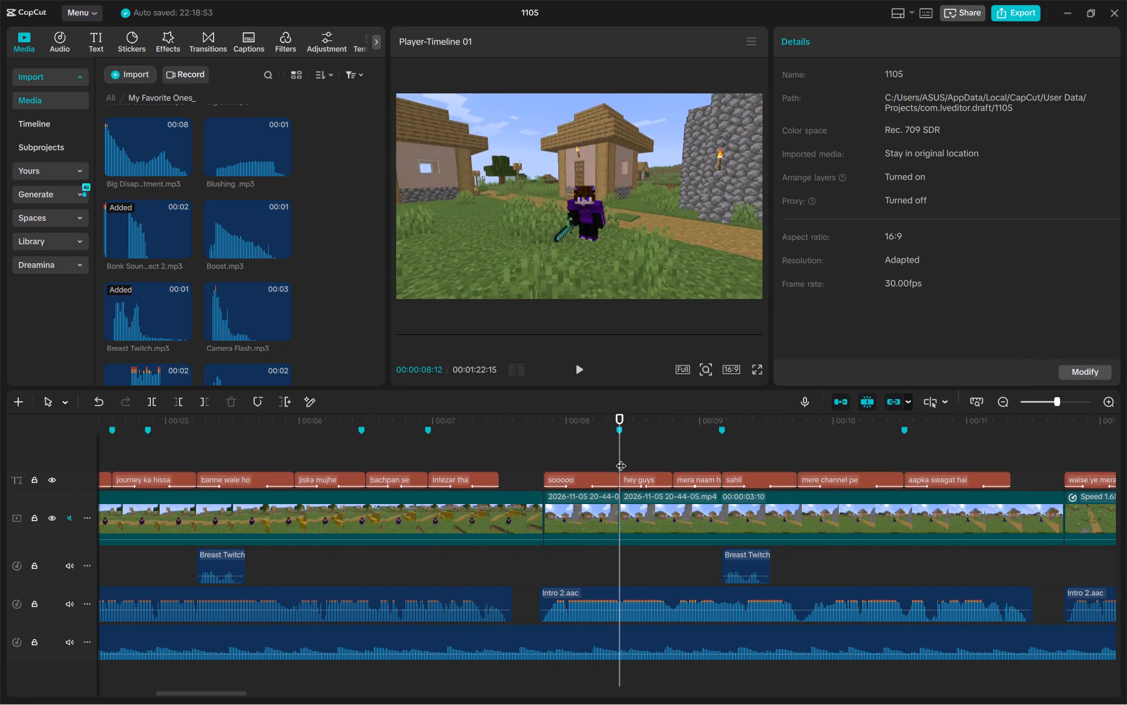
pyautogui.hotkey('ctrl', 'z')
pyautogui.hotkey('ctrl', 'v')
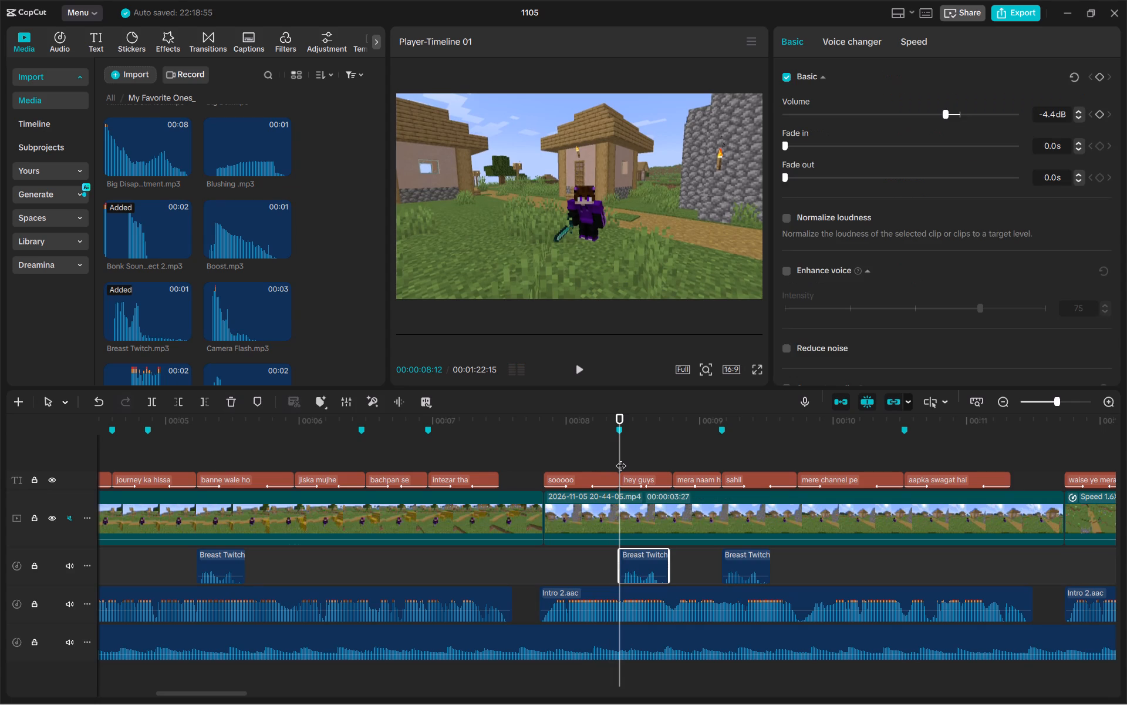
# Play on to the "seekh jayenge" caption and change its text colour to blue (008EFF).
pyautogui.click(621, 458)
pyautogui.press('space')
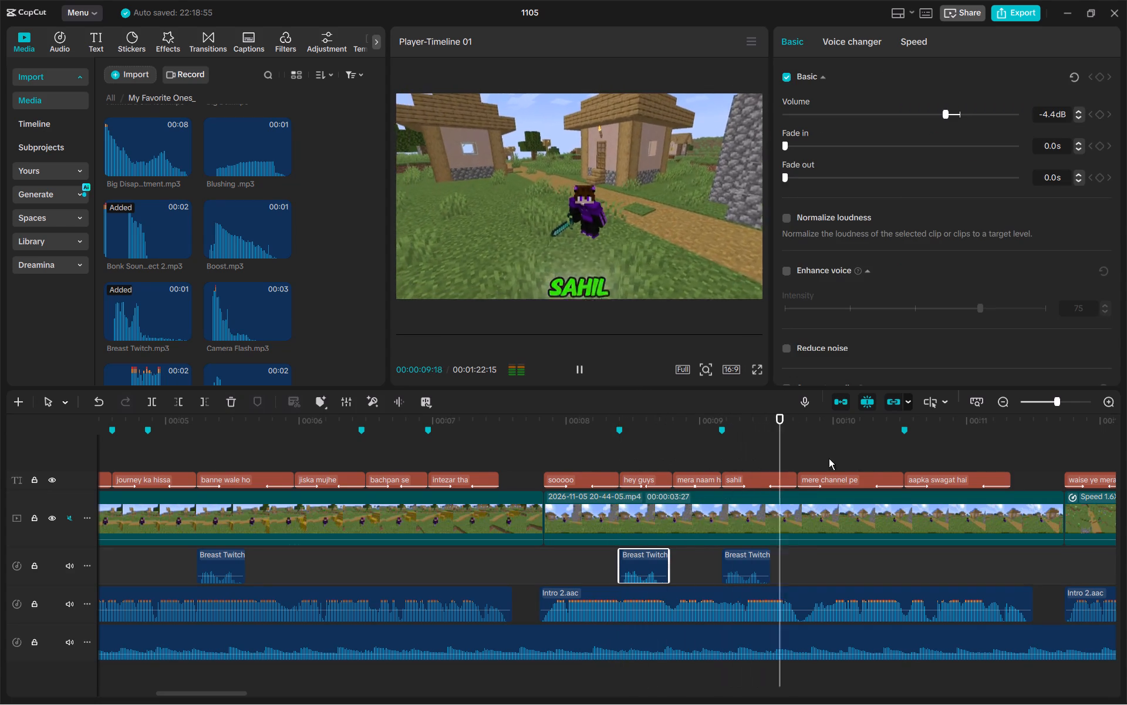
pyautogui.hscroll(-2, 865, 458)
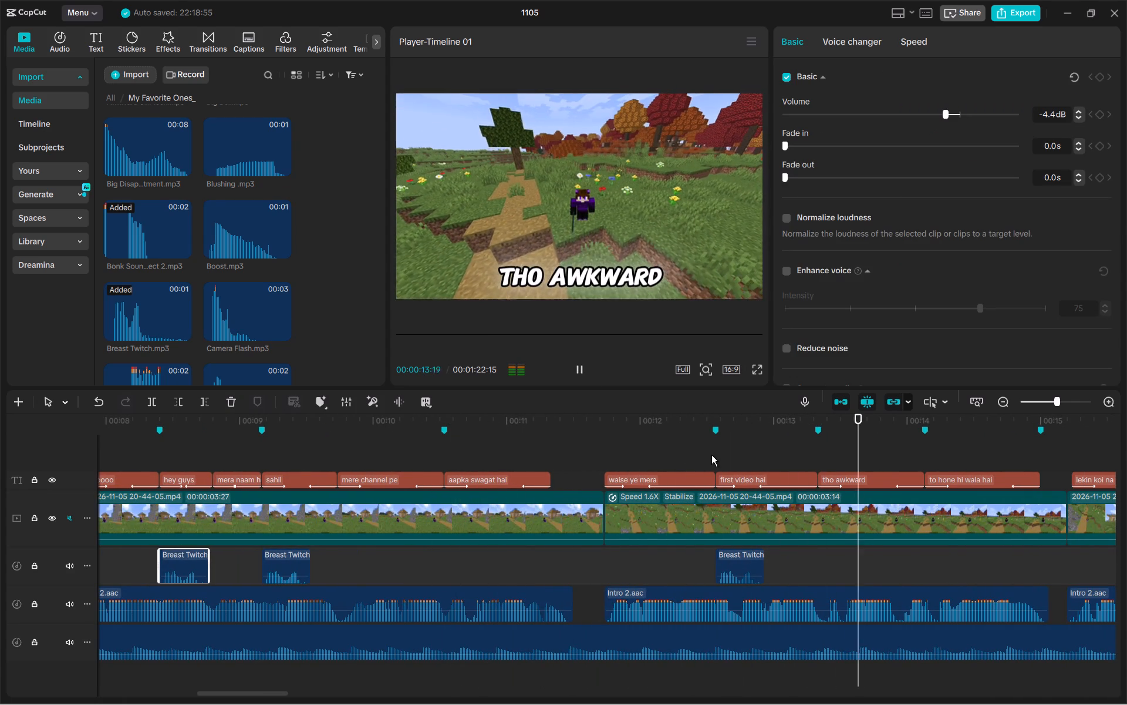
pyautogui.hscroll(-1, 711, 455)
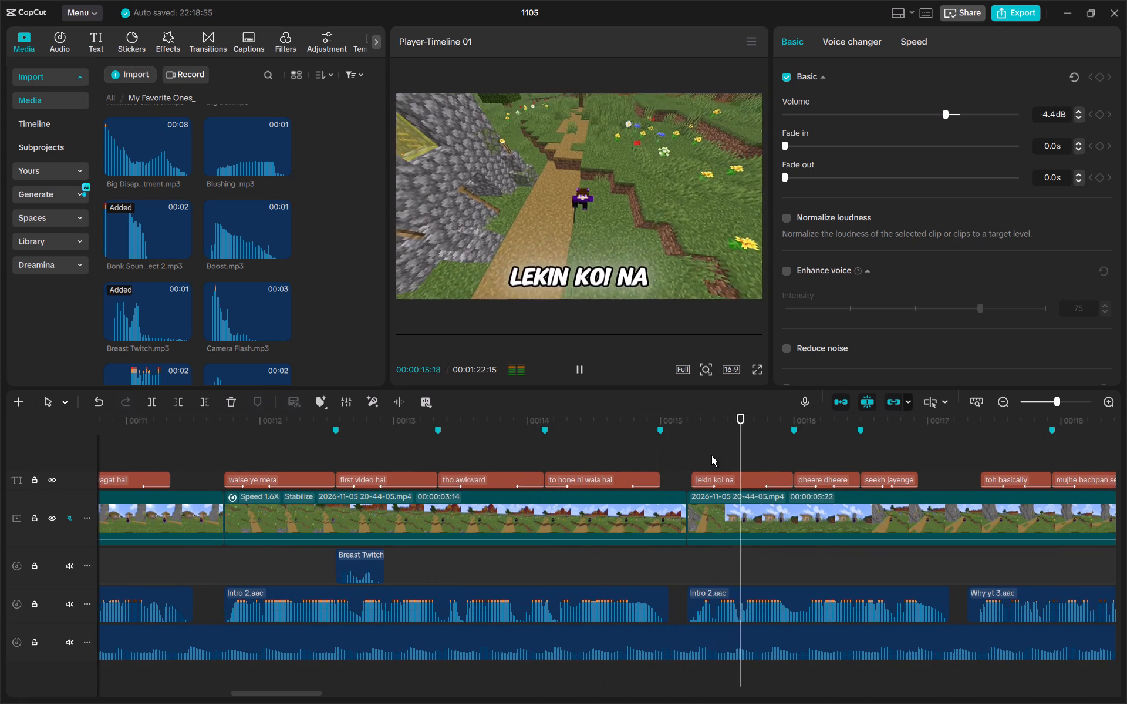
pyautogui.press('space')
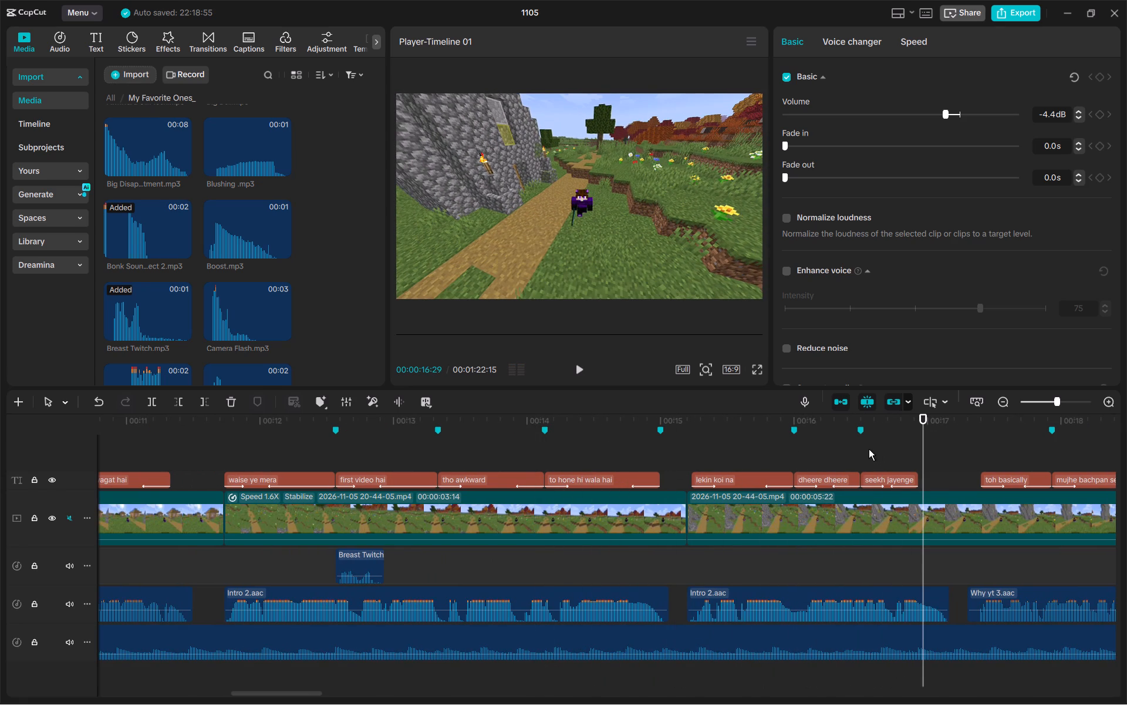
pyautogui.click(859, 449)
pyautogui.click(876, 472)
pyautogui.click(891, 478)
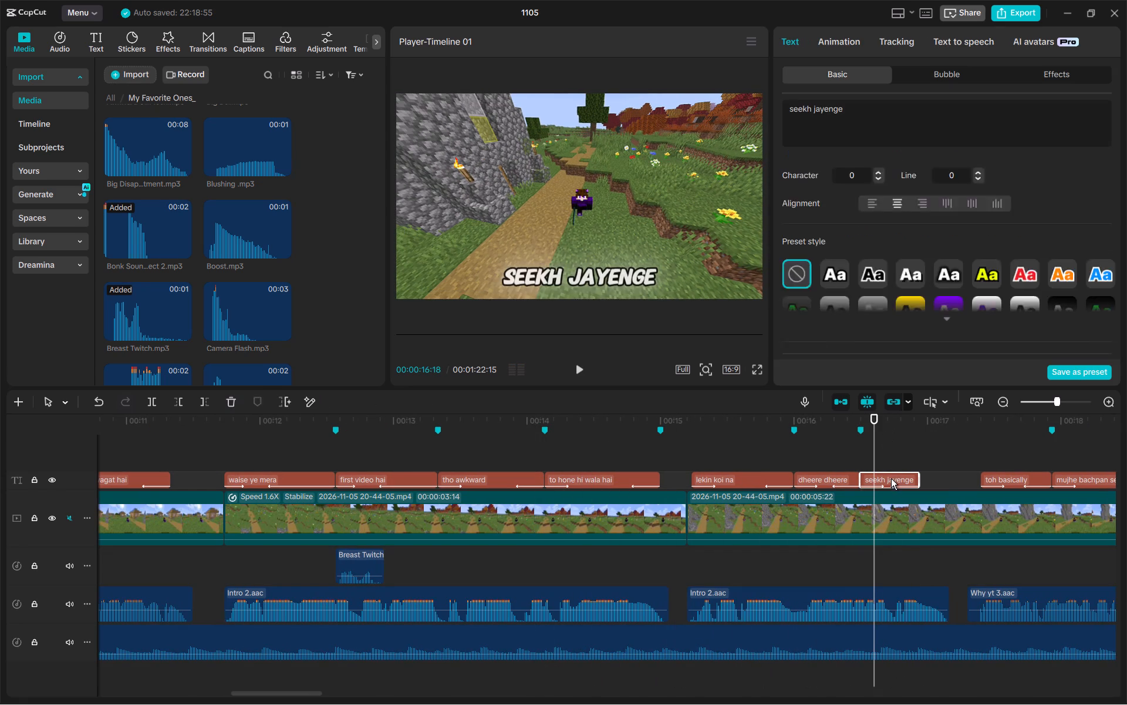
pyautogui.click(919, 297)
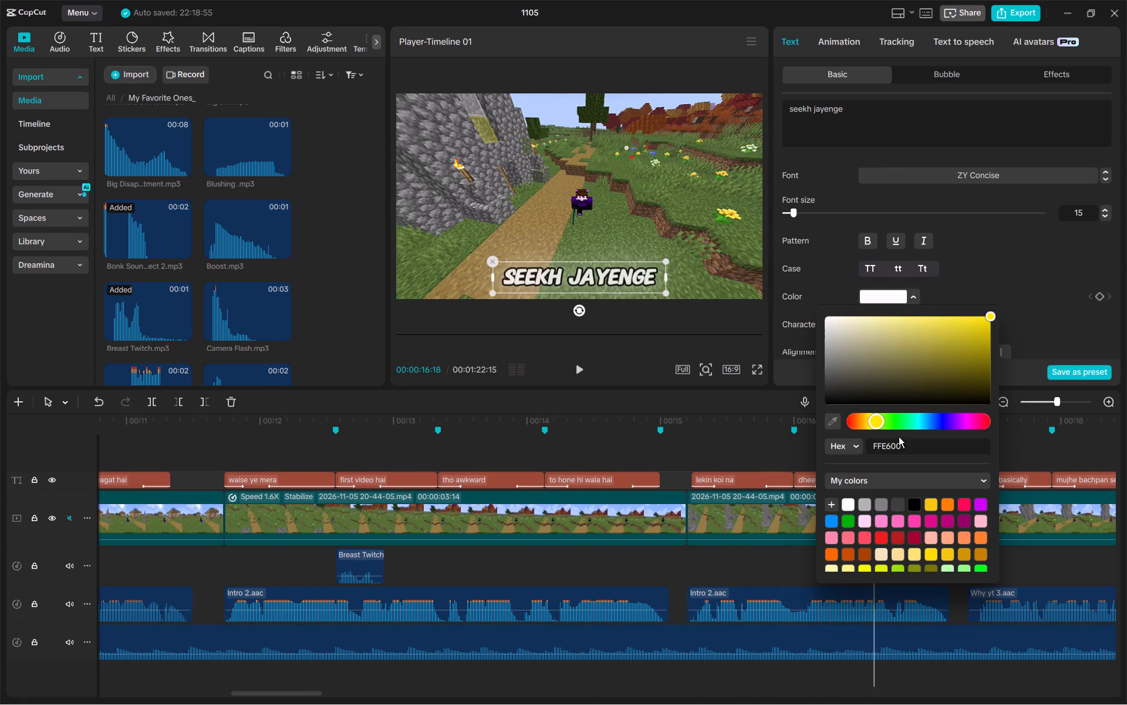
pyautogui.scroll(-1, 922, 556)
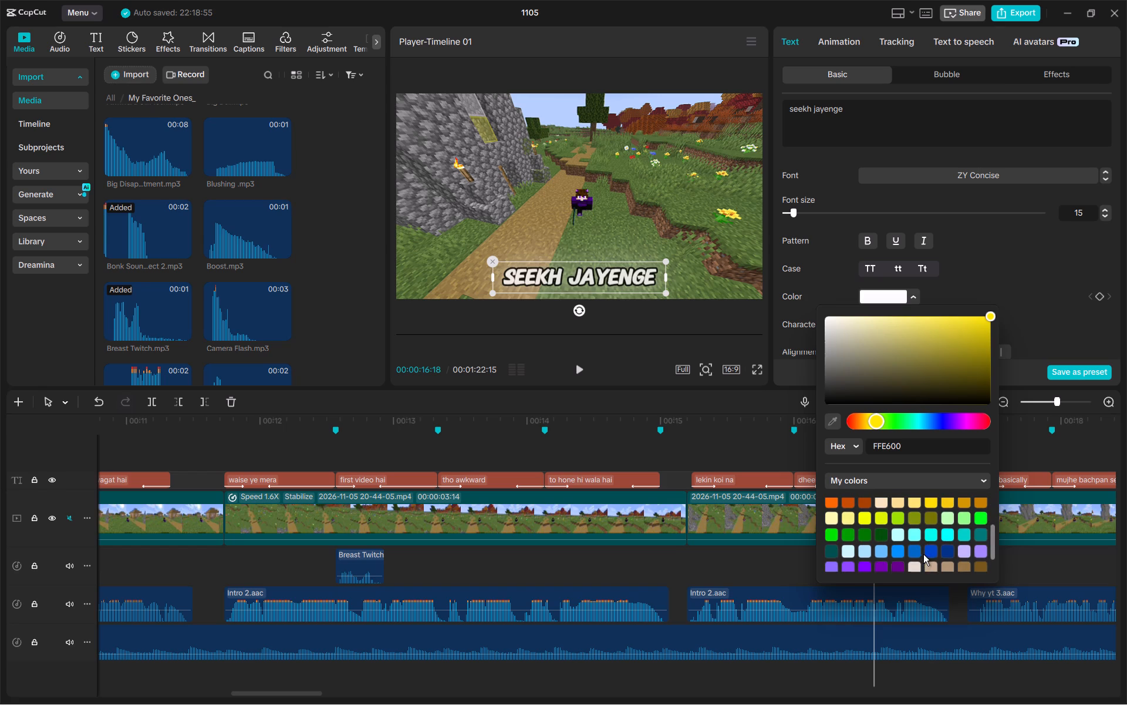
pyautogui.click(903, 549)
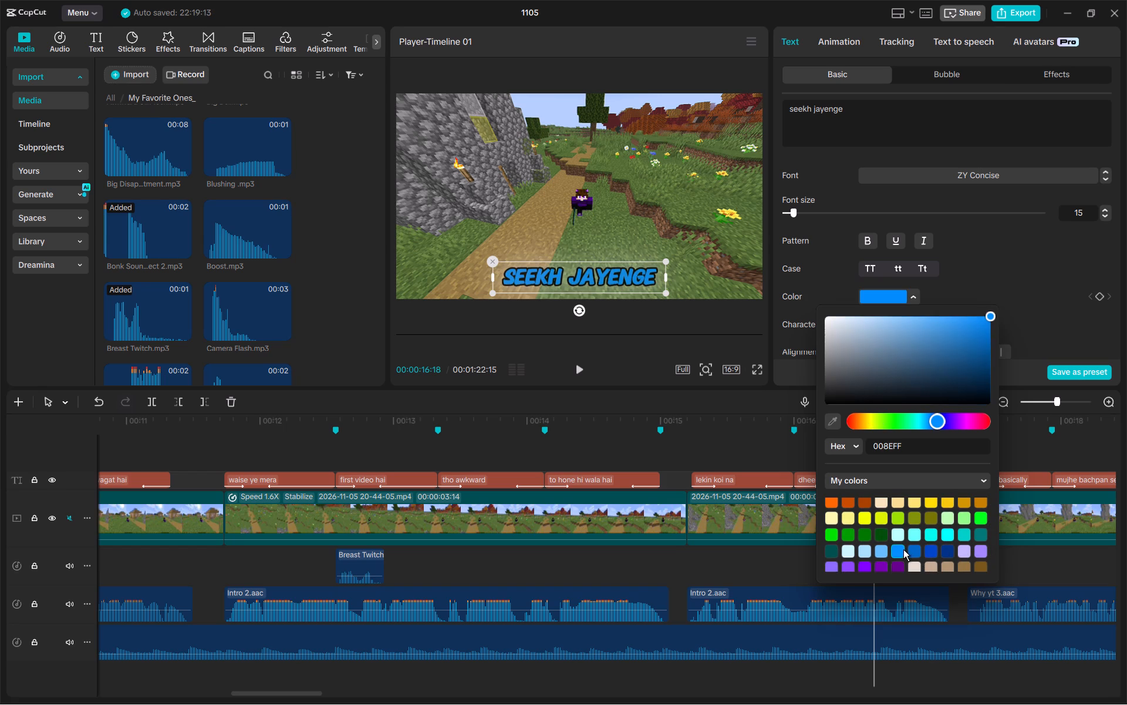
pyautogui.click(801, 449)
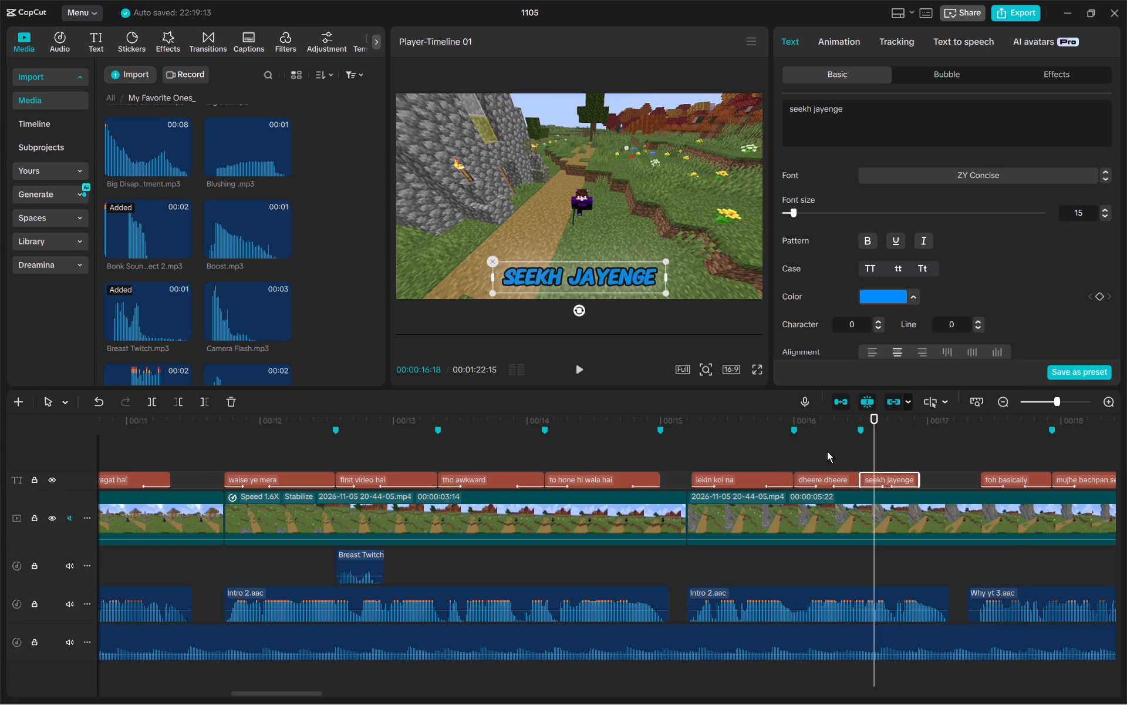
# Paste the Breast Twitch sound effect at the marker where the "seekh jayenge" caption starts.
pyautogui.click(853, 452)
pyautogui.click(859, 452)
pyautogui.hotkey('ctrl', 'v')
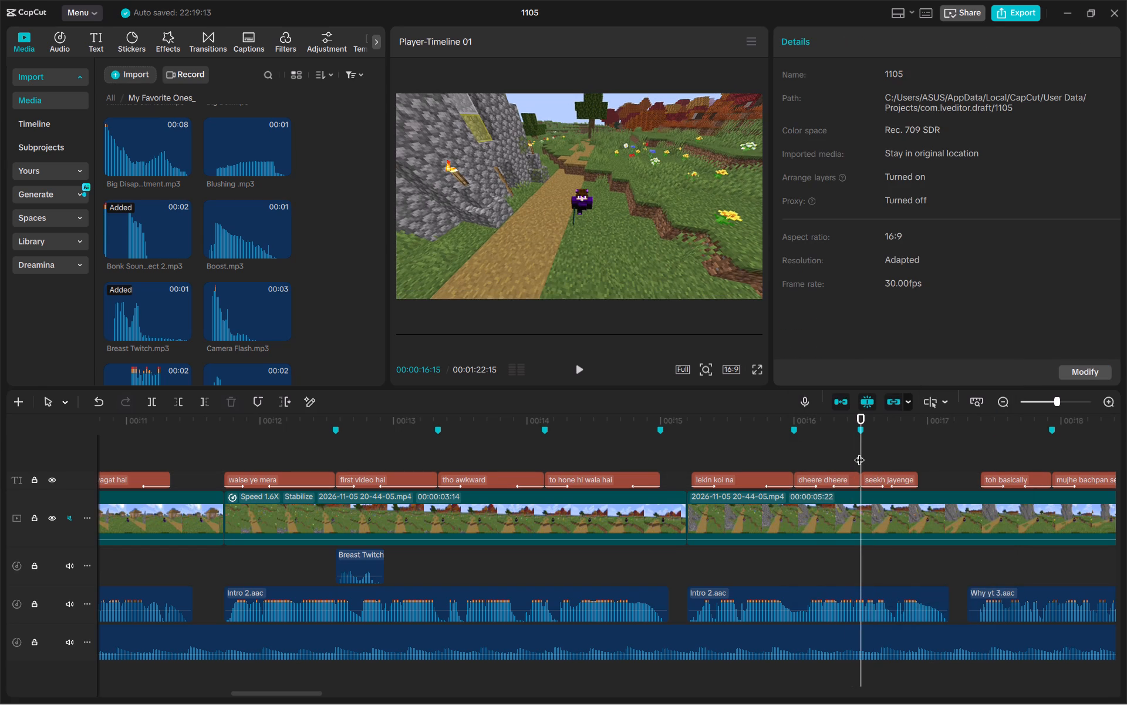
# Play on to the "ki mera bhi youtube" caption and paste the Breast Twitch sound effect at its start.
pyautogui.press('space')
pyautogui.hscroll(-1, 861, 445)
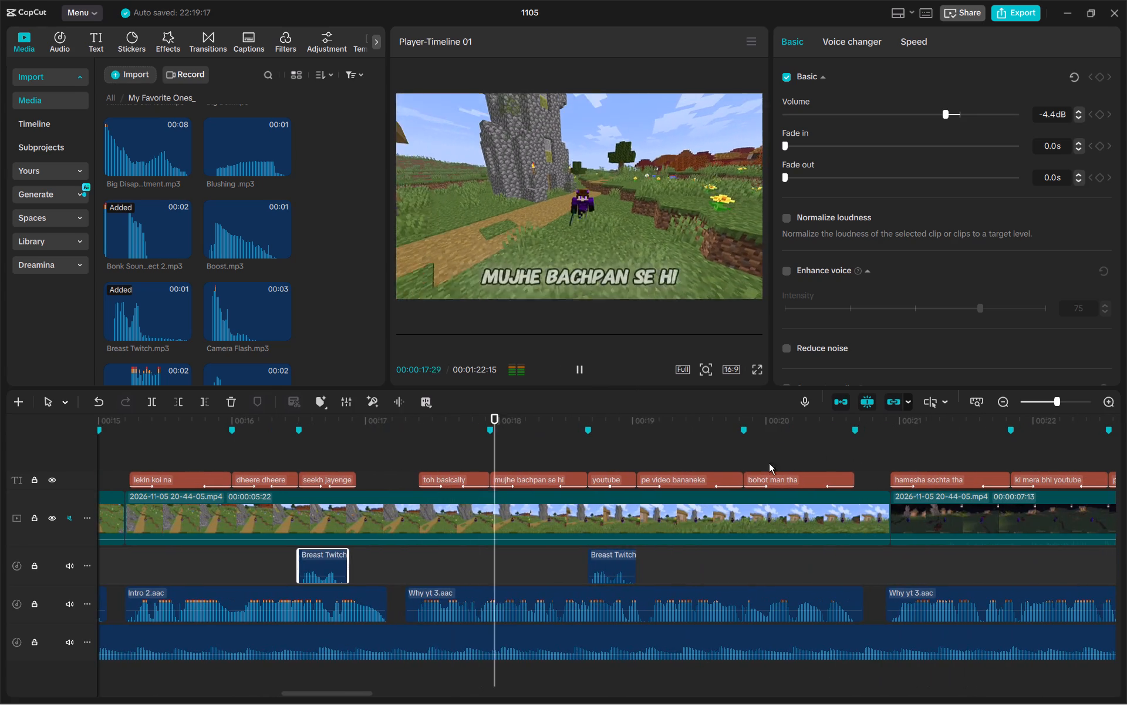
pyautogui.hscroll(-1, 726, 475)
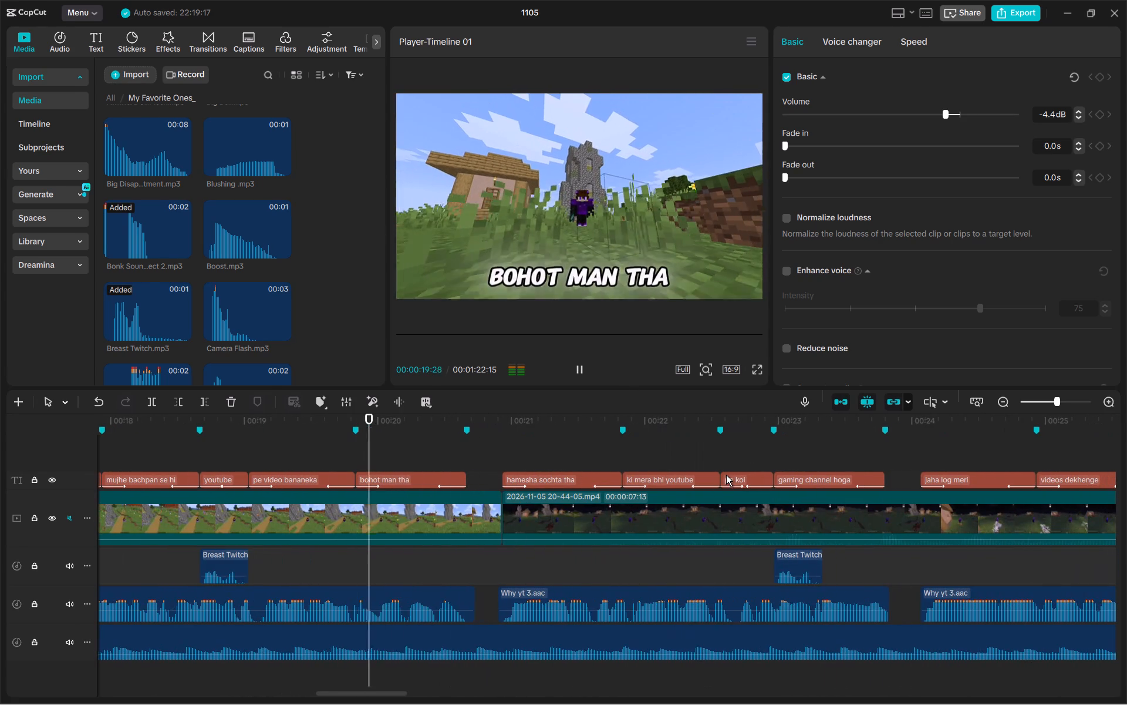
pyautogui.click(623, 458)
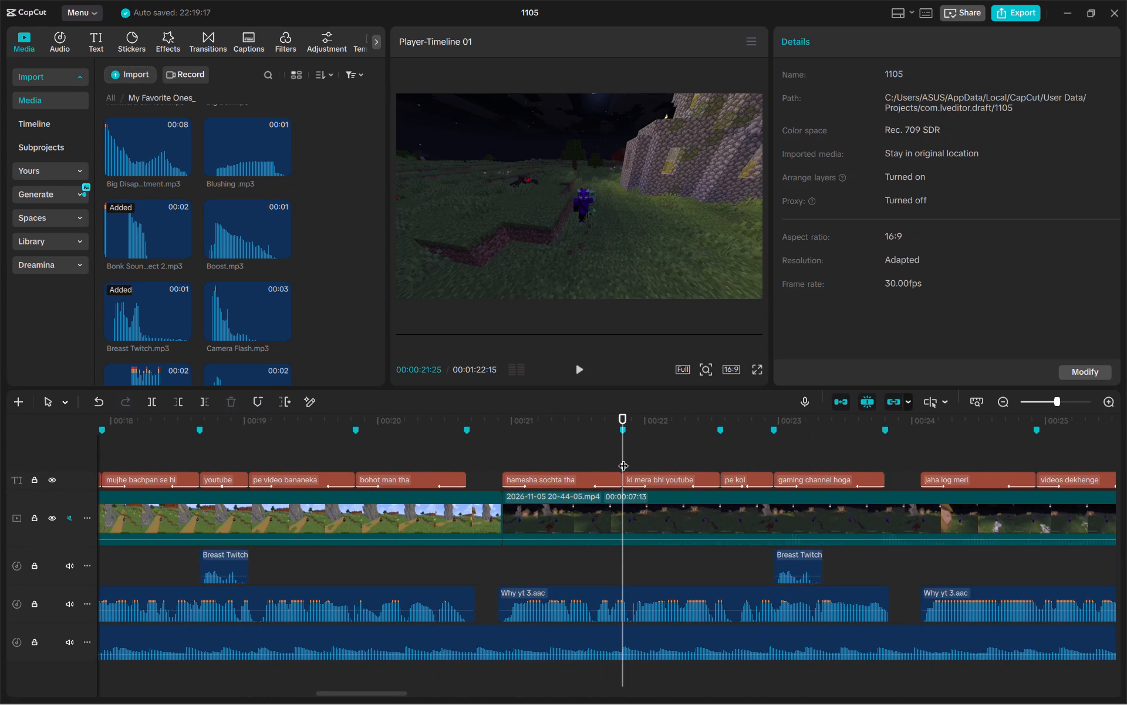
pyautogui.hotkey('ctrl', 'v')
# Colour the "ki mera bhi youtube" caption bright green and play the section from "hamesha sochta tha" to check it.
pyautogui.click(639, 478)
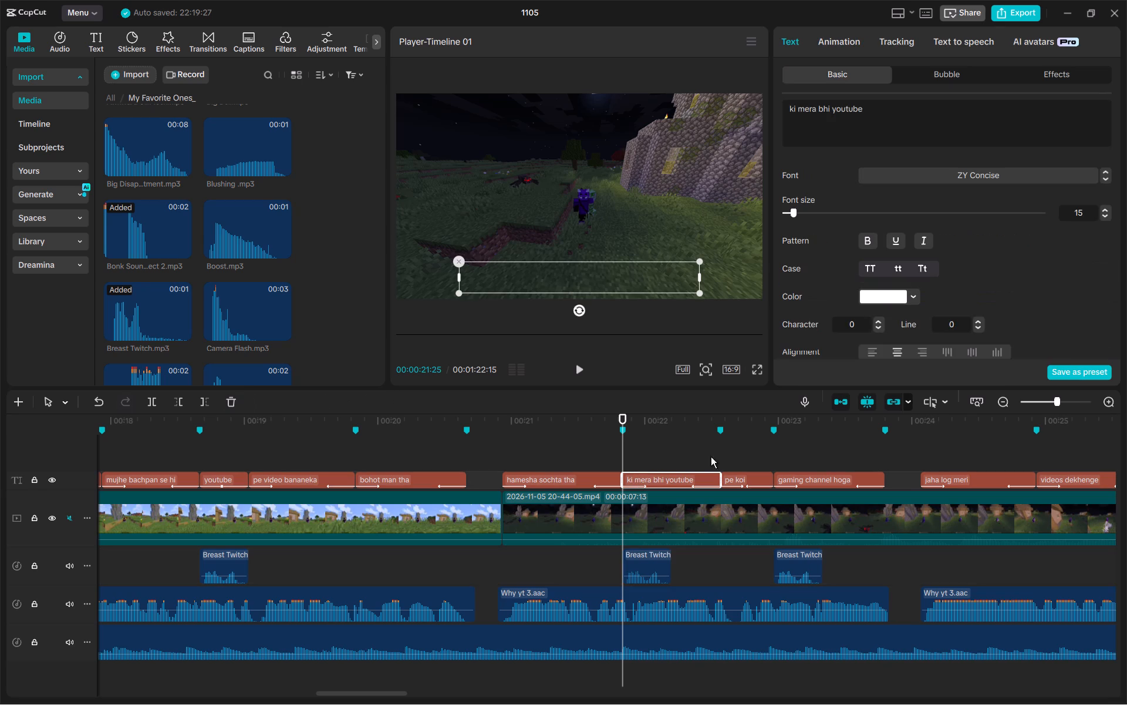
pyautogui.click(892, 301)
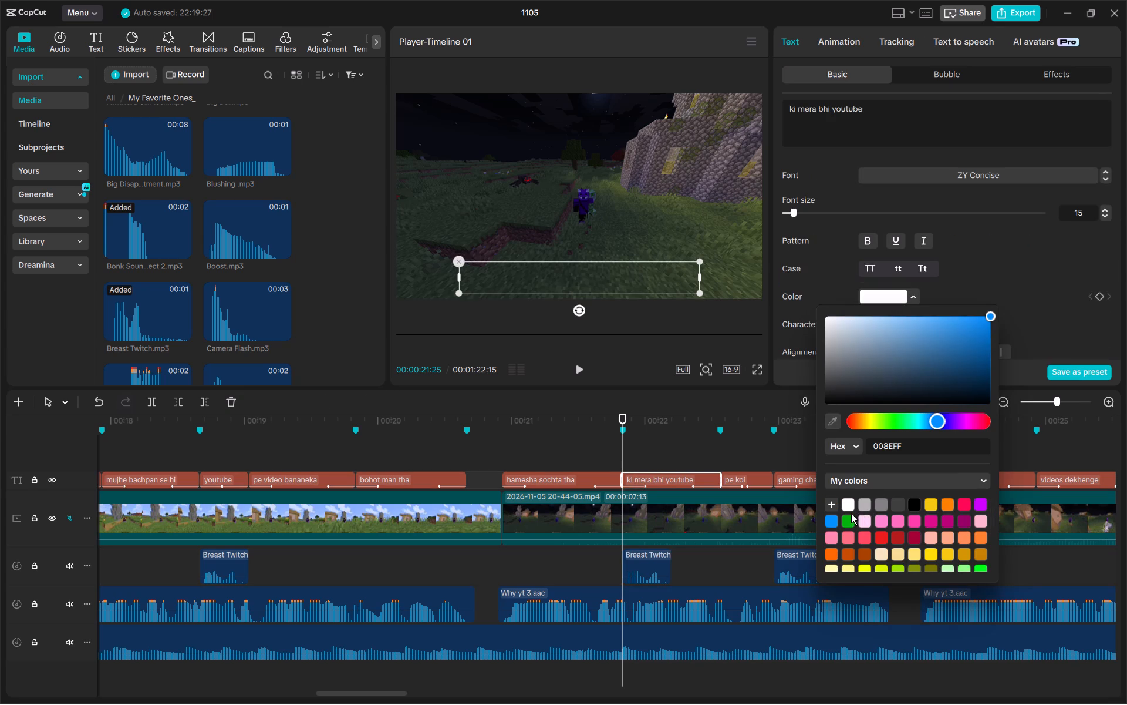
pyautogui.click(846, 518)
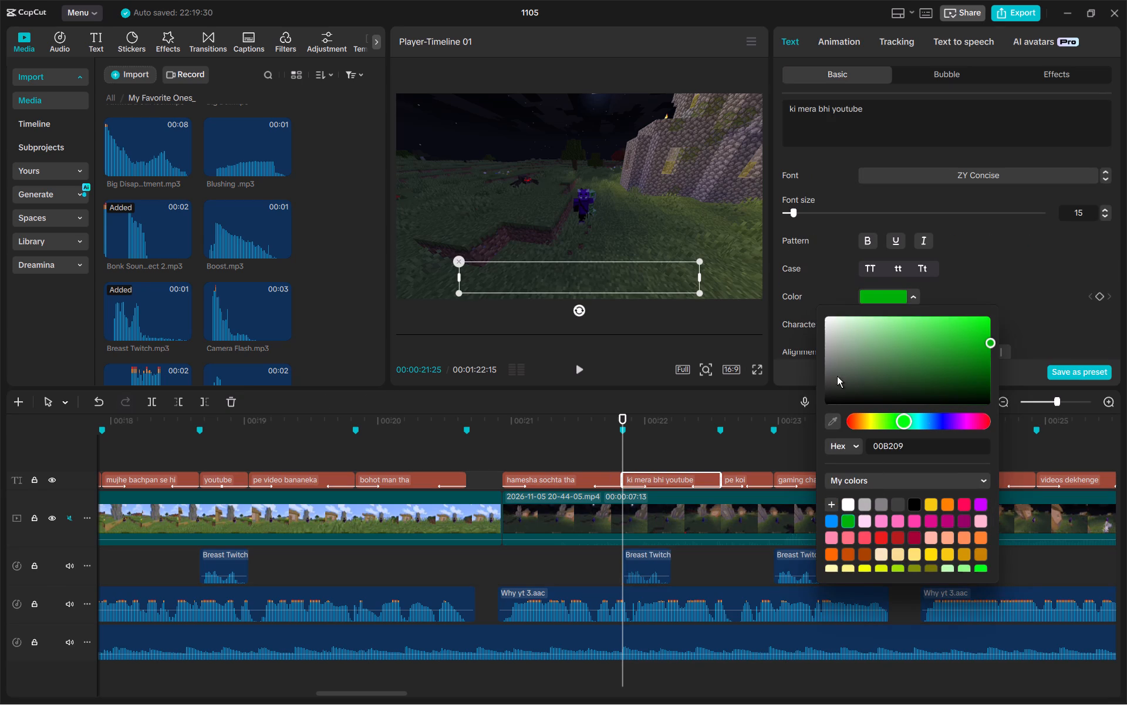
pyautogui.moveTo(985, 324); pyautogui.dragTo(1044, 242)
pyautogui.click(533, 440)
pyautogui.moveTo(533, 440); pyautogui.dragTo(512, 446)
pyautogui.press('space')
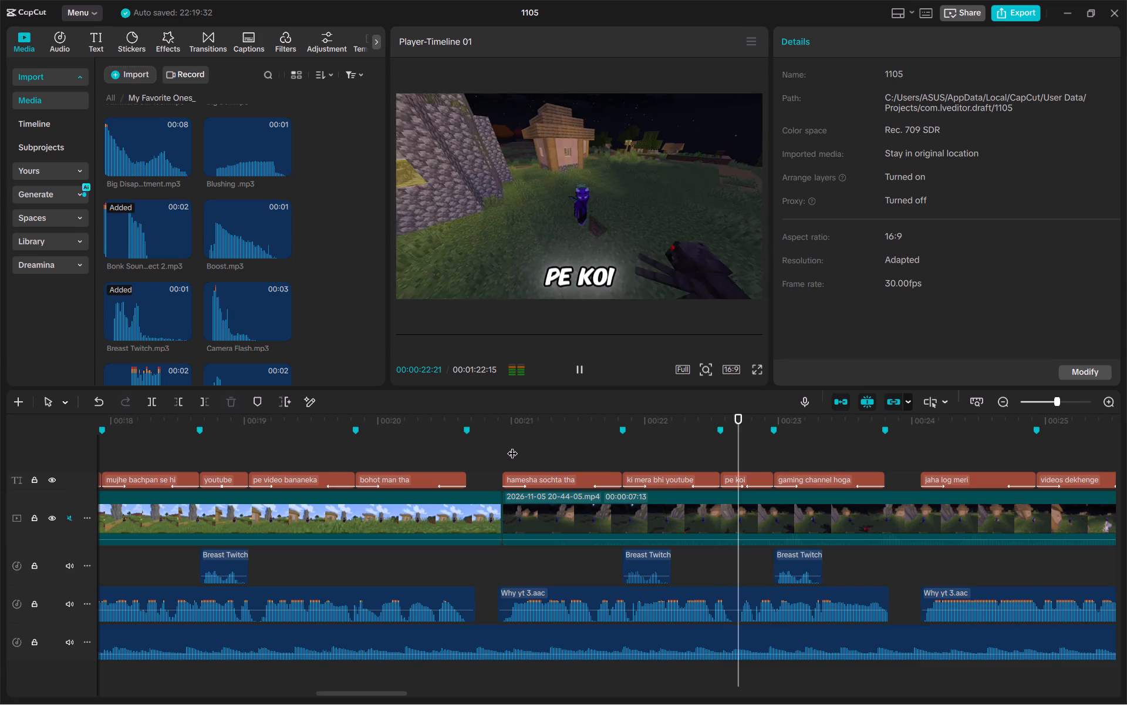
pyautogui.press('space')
# Change the text colour of the "ki mera bhi youtube" caption to purple (CB00FF) and preview it.
pyautogui.click(656, 479)
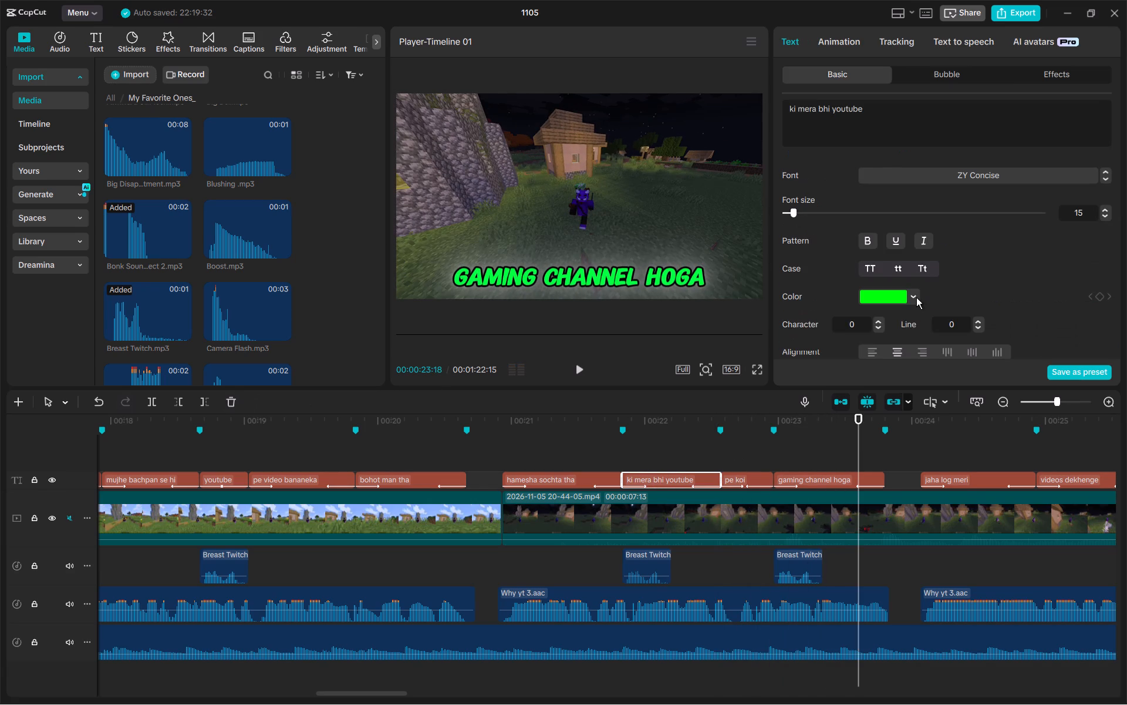
pyautogui.click(916, 297)
pyautogui.click(978, 503)
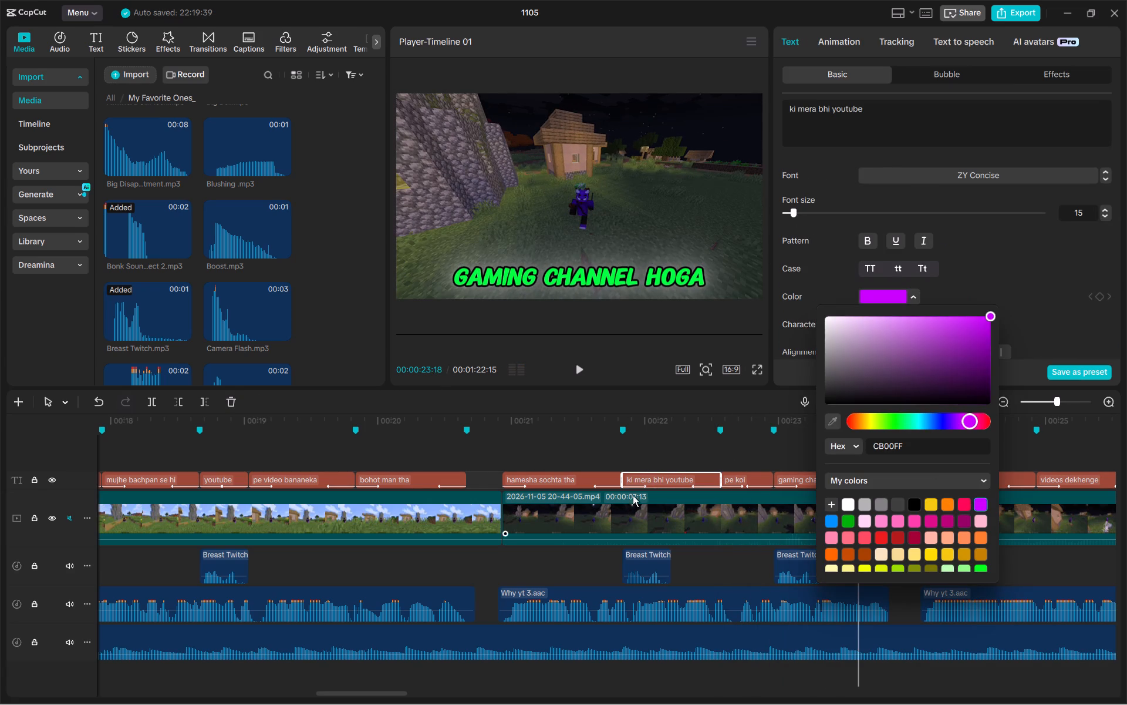
pyautogui.click(623, 459)
pyautogui.press('space')
pyautogui.press('space')
# Adjust the "ki mera bhi youtube" caption's purple to its most vivid shade and play it back from just before its start.
pyautogui.click(647, 478)
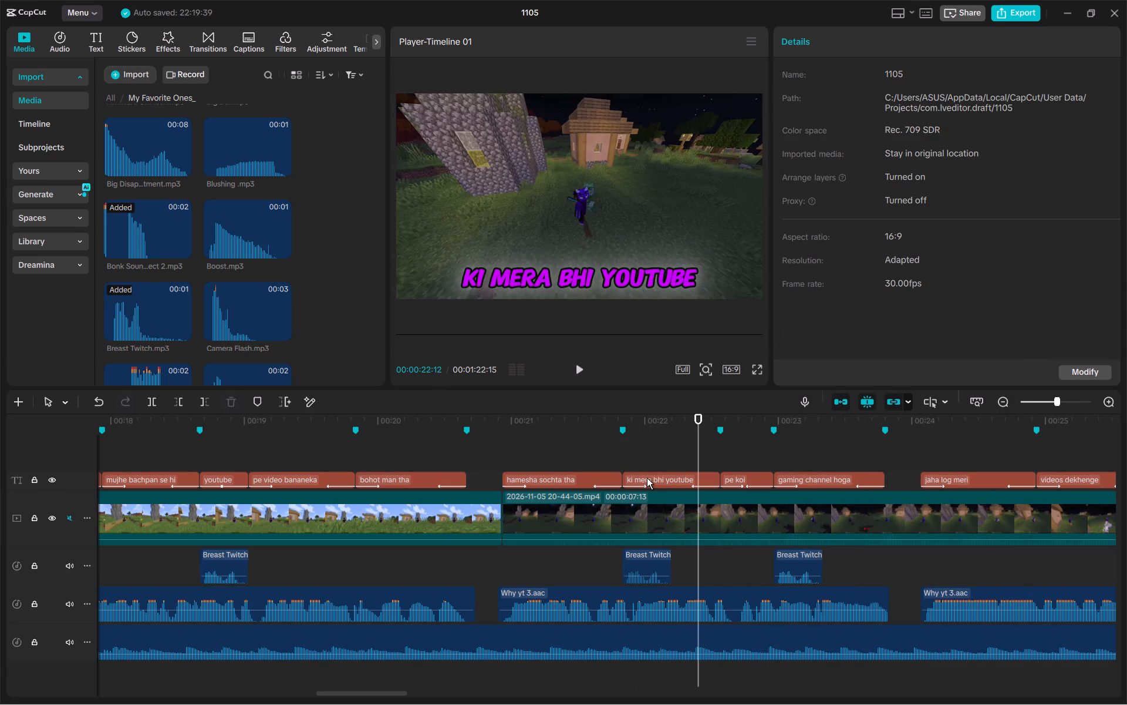
pyautogui.click(921, 291)
pyautogui.click(912, 295)
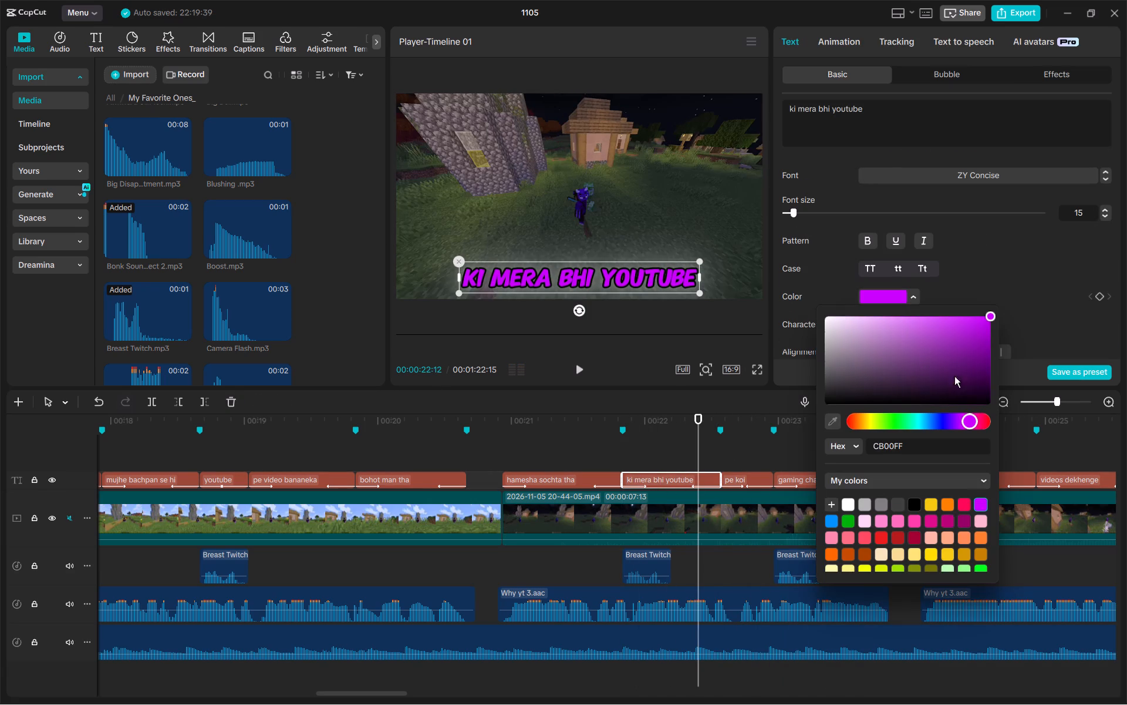
pyautogui.moveTo(961, 362); pyautogui.dragTo(996, 250)
pyautogui.click(600, 447)
pyautogui.press('space')
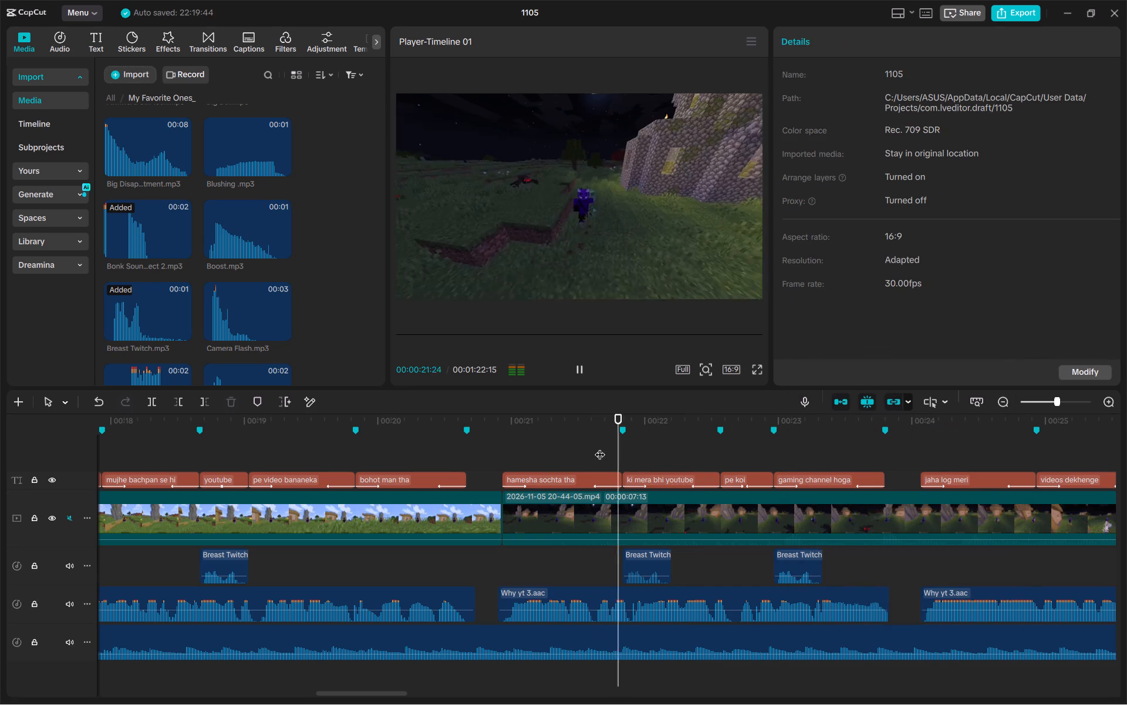
# Play on past the "enjoy krenge" caption and change that caption's text colour to bright cyan (00FFEE).
pyautogui.hscroll(-2, 603, 443)
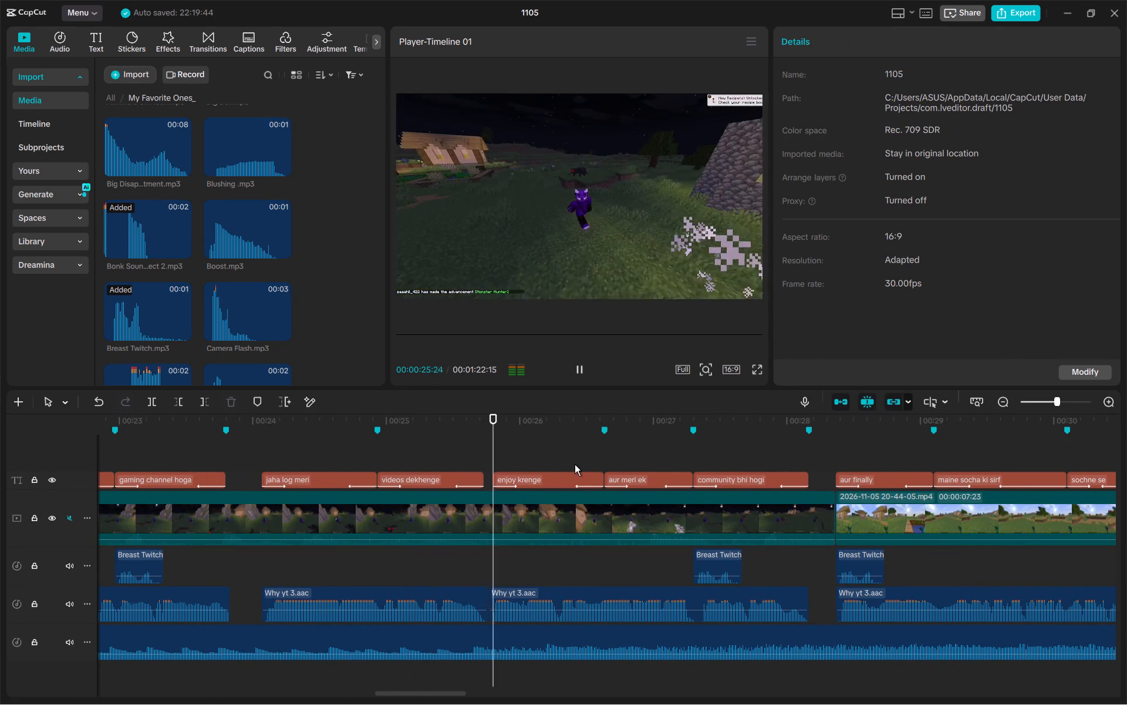
pyautogui.press('space')
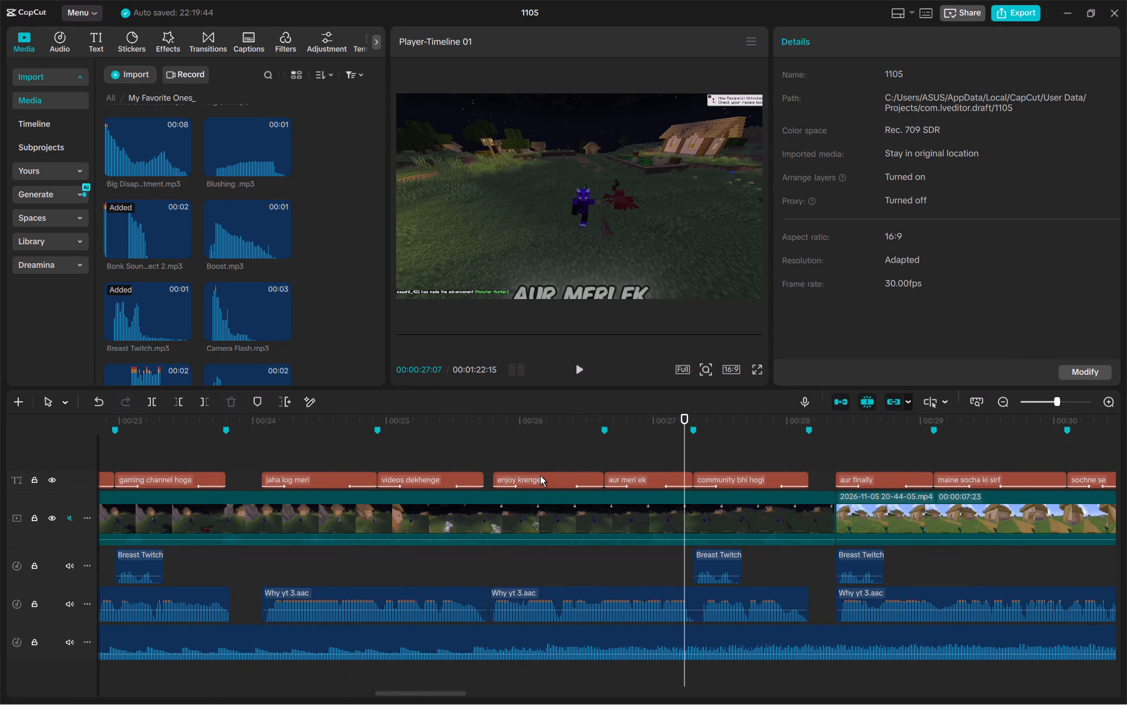
pyautogui.click(540, 475)
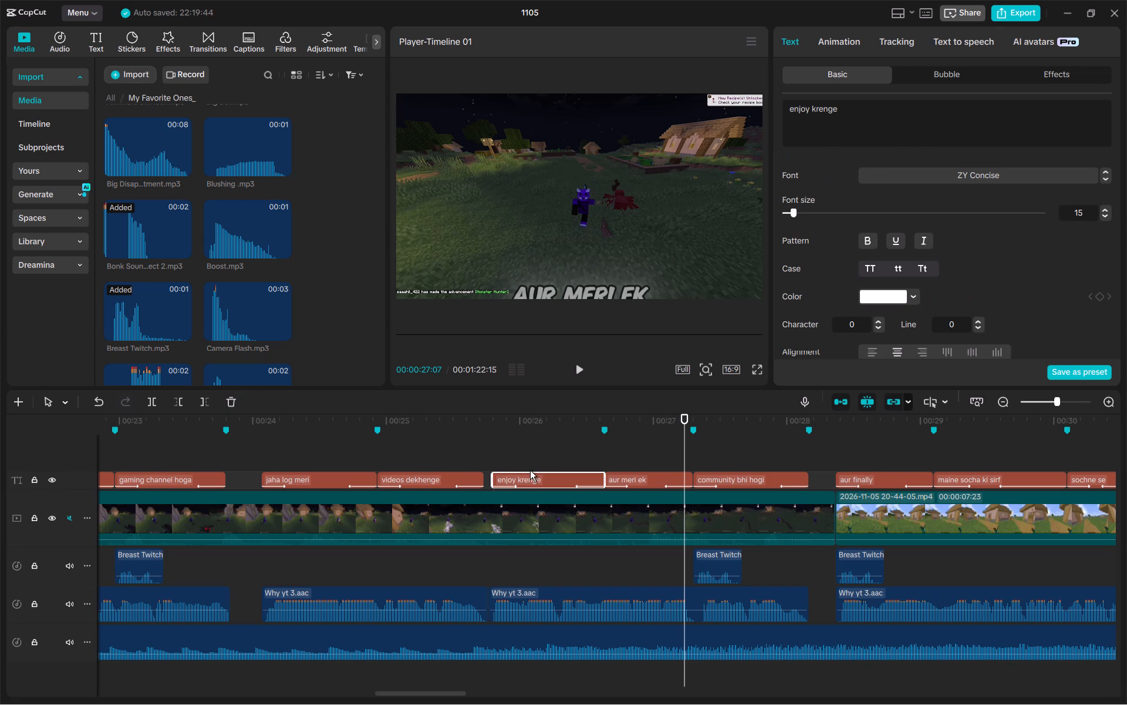
pyautogui.rightClick(535, 475)
pyautogui.click(524, 451)
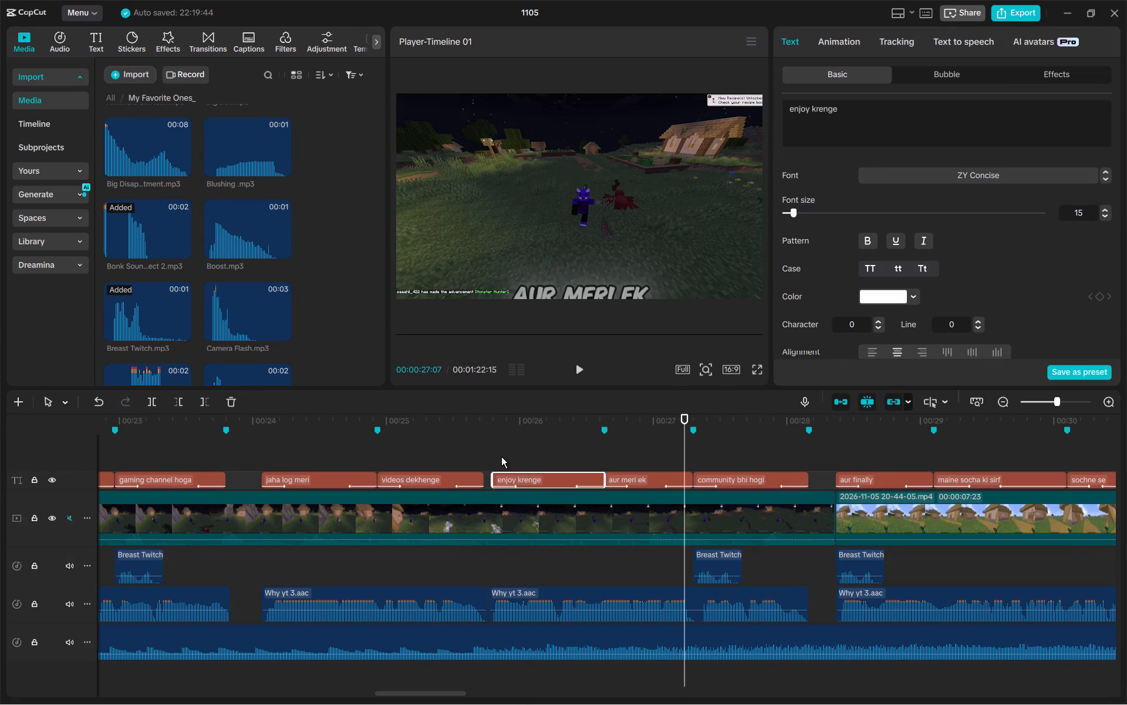
pyautogui.click(501, 456)
pyautogui.click(507, 468)
pyautogui.click(511, 476)
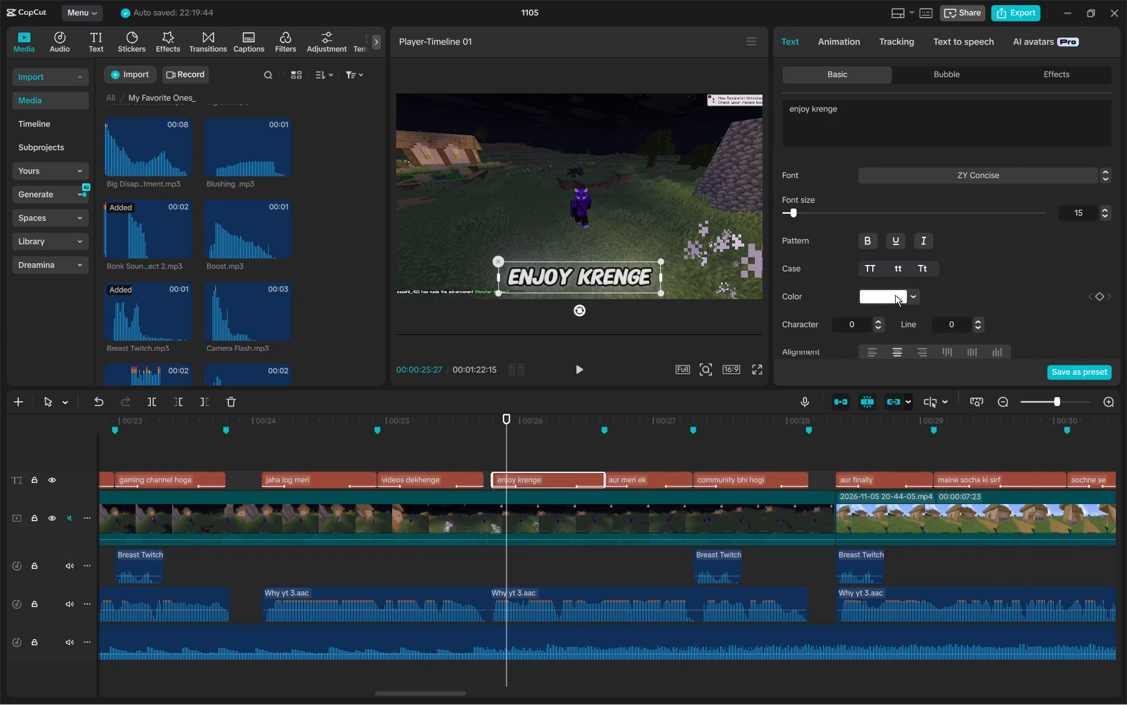
pyautogui.click(895, 295)
pyautogui.click(870, 423)
pyautogui.moveTo(870, 423); pyautogui.dragTo(899, 424)
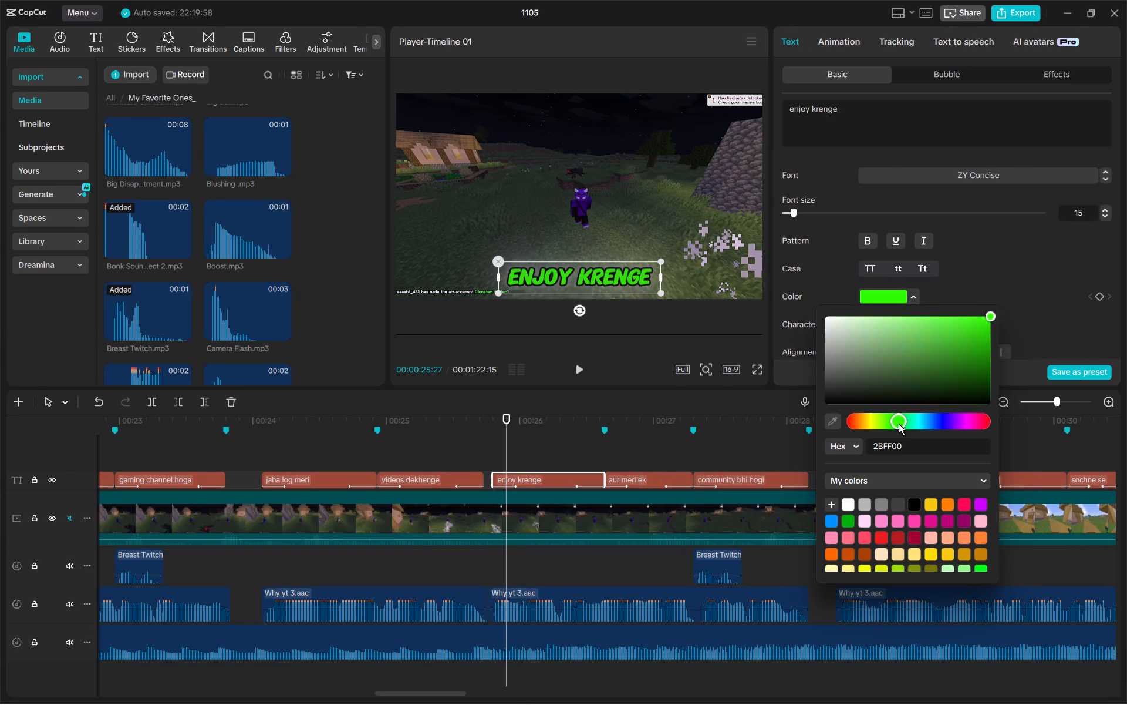
pyautogui.moveTo(899, 424); pyautogui.dragTo(925, 425)
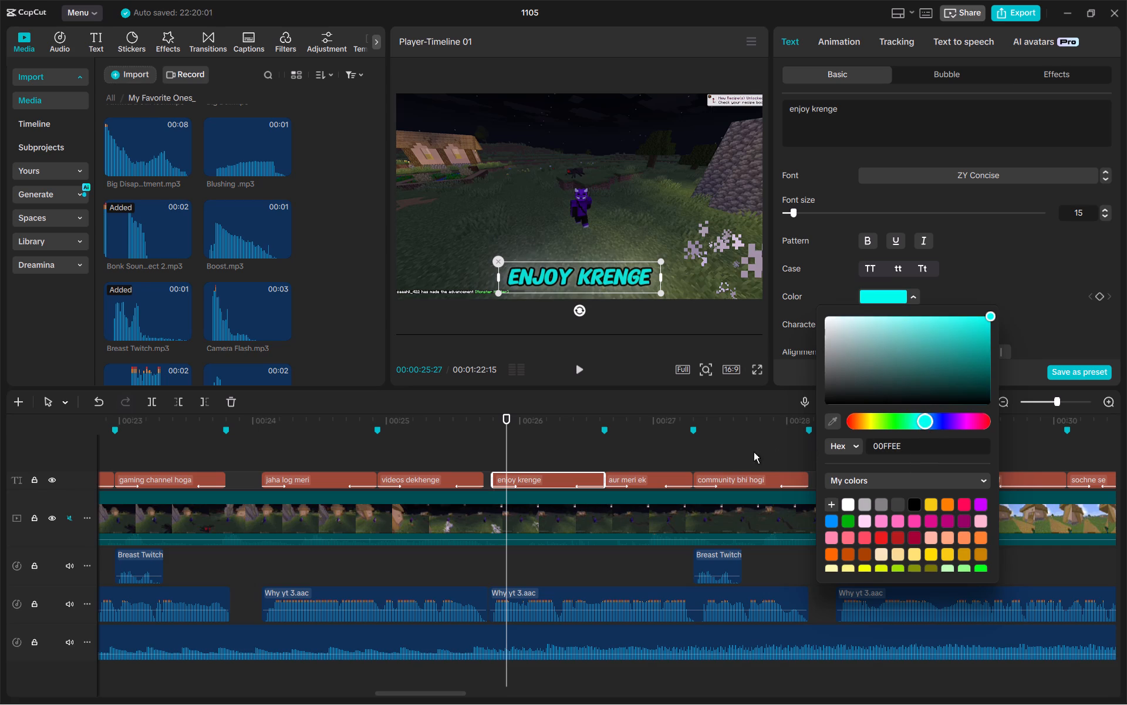
pyautogui.click(702, 452)
# Paste the Breast Twitch sound effect at the start of the "enjoy krenge" caption and play the section back.
pyautogui.click(491, 453)
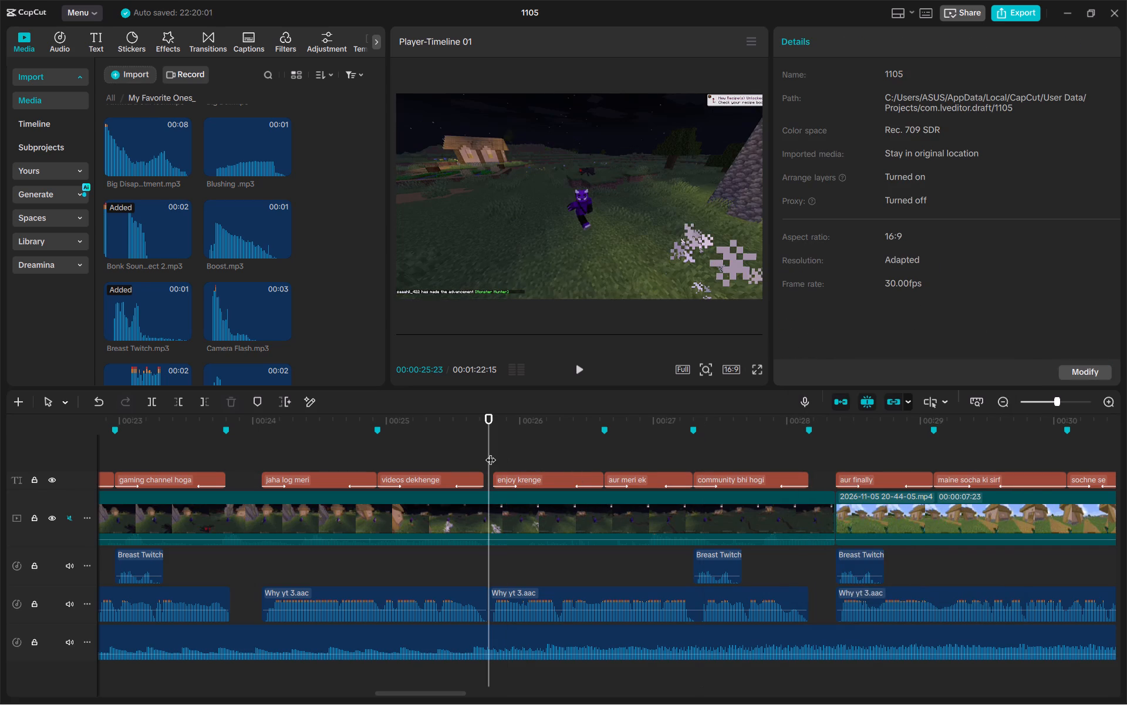
pyautogui.hotkey('ctrl', 'v')
pyautogui.click(430, 442)
pyautogui.press('space')
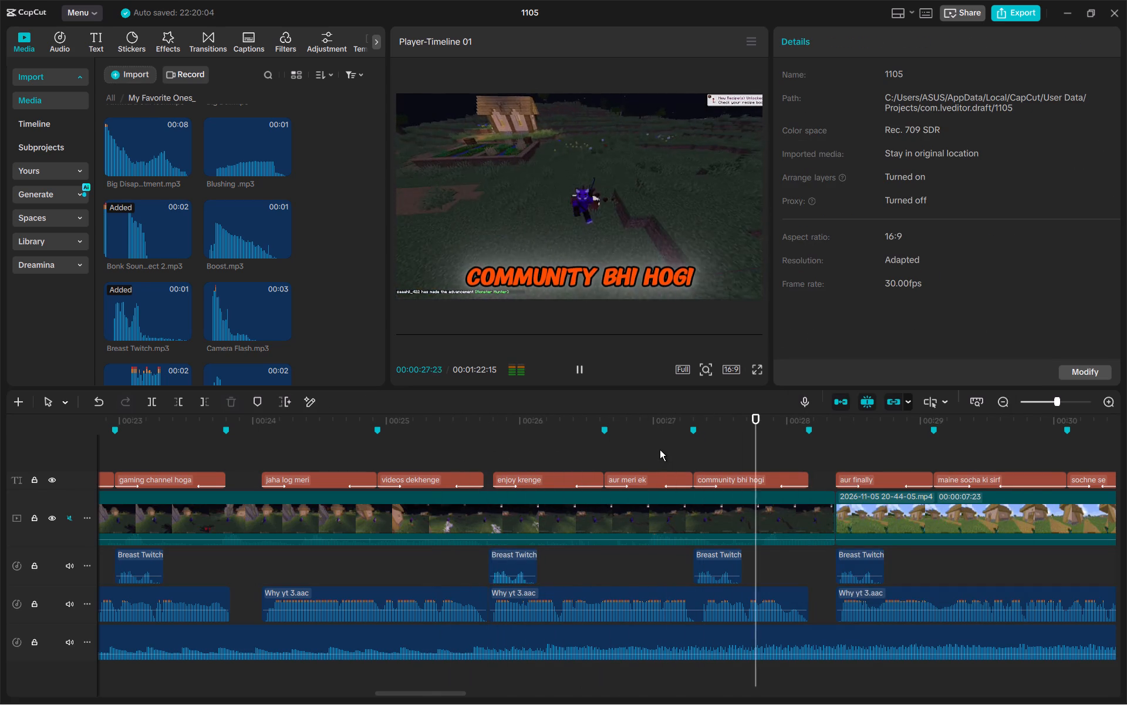
# Play on past the "krne kya wala hu" caption and set that caption's text colour to vivid yellow (FFCD00).
pyautogui.hscroll(-2, 749, 472)
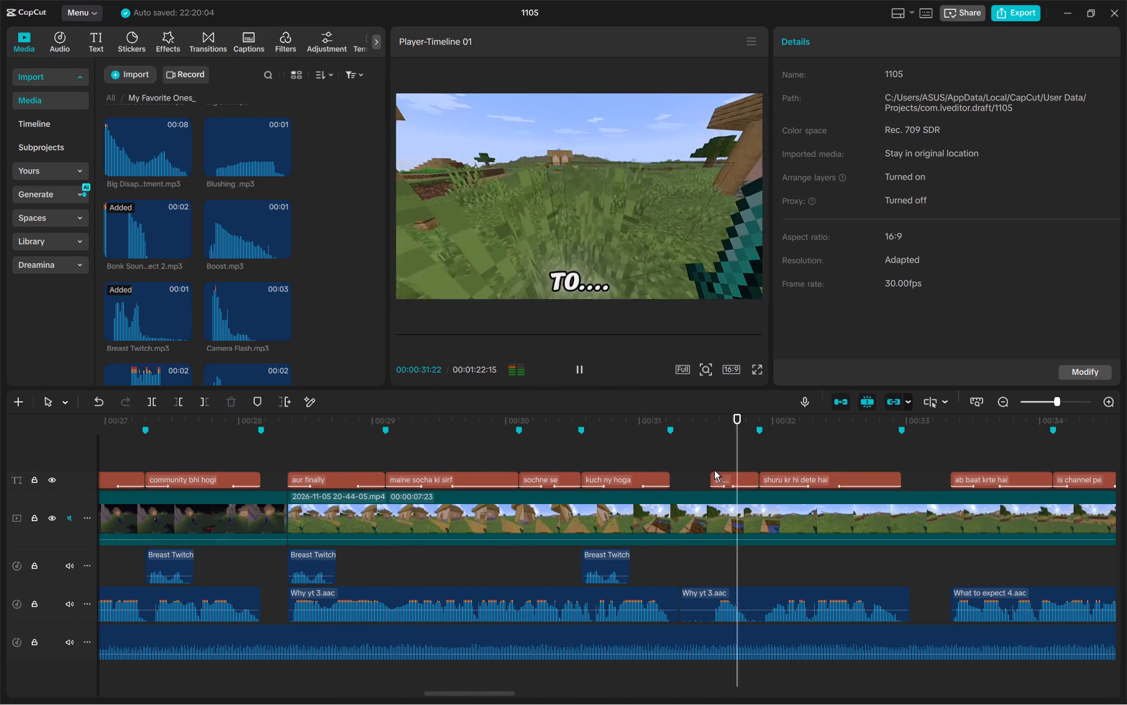
pyautogui.hscroll(-1, 714, 470)
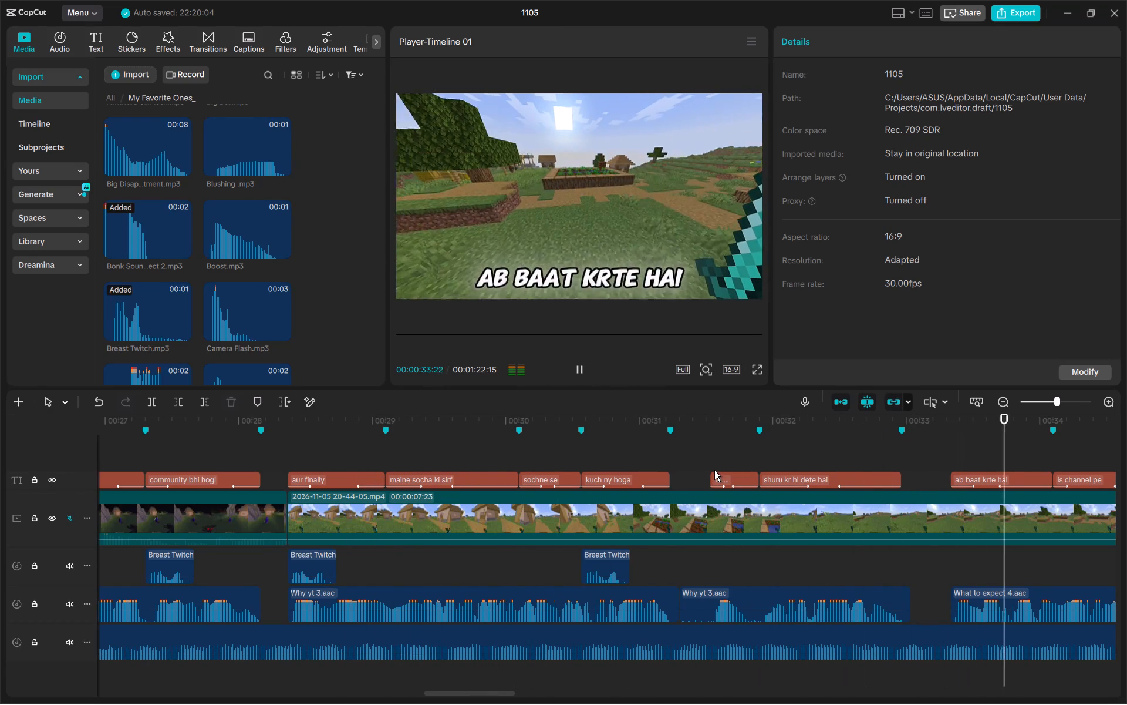
pyautogui.hscroll(-5, 714, 470)
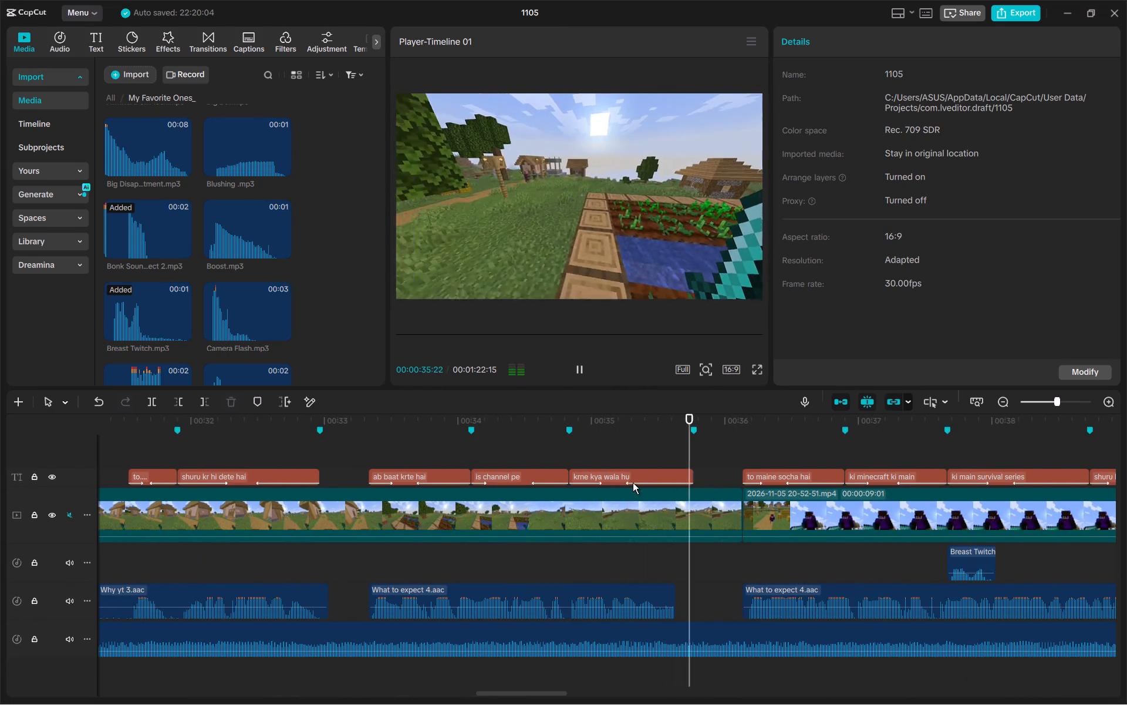
pyautogui.press('space')
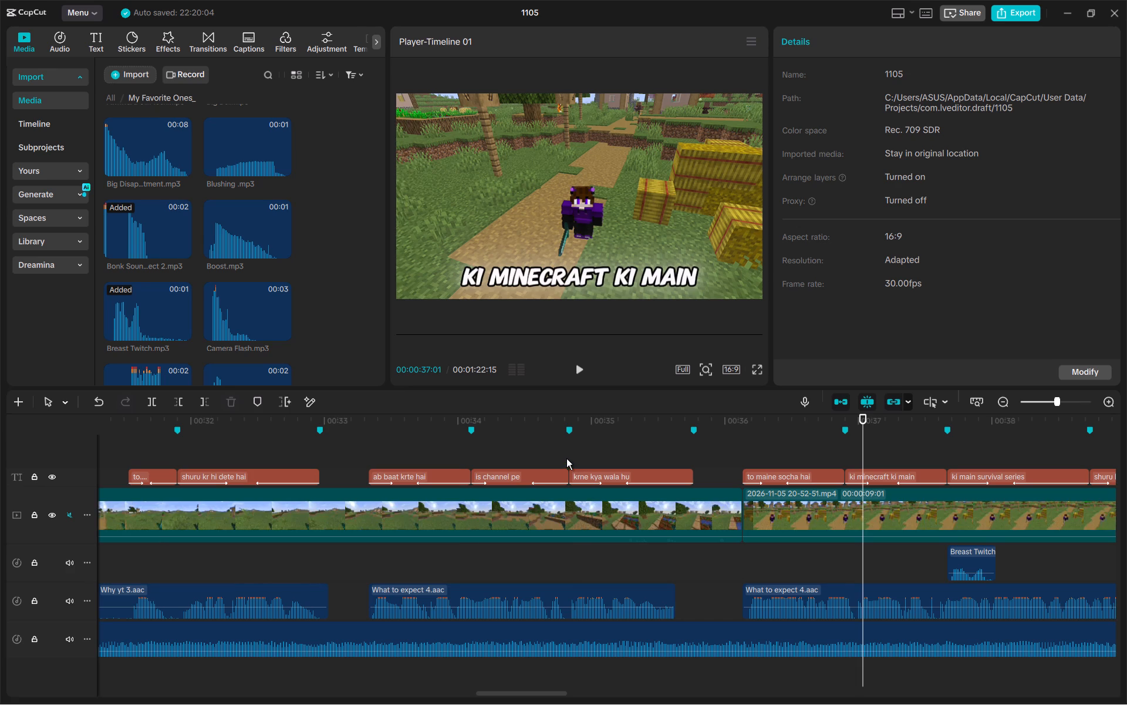
pyautogui.click(566, 458)
pyautogui.click(569, 477)
pyautogui.click(580, 475)
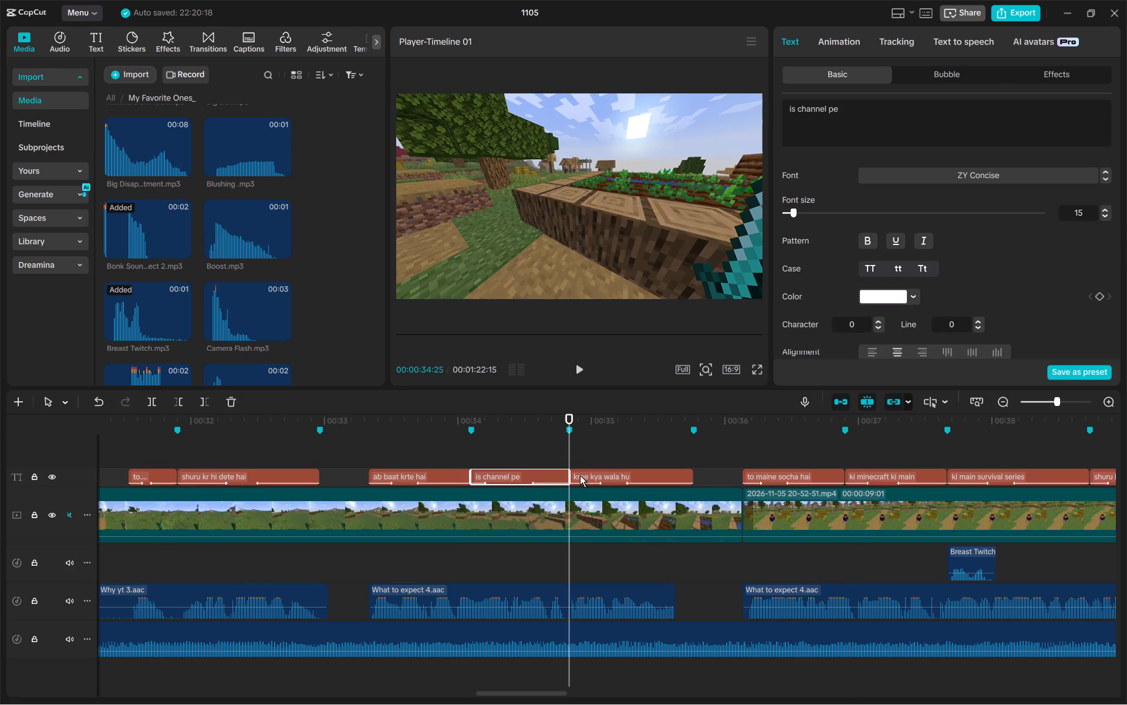
pyautogui.click(870, 305)
pyautogui.click(870, 303)
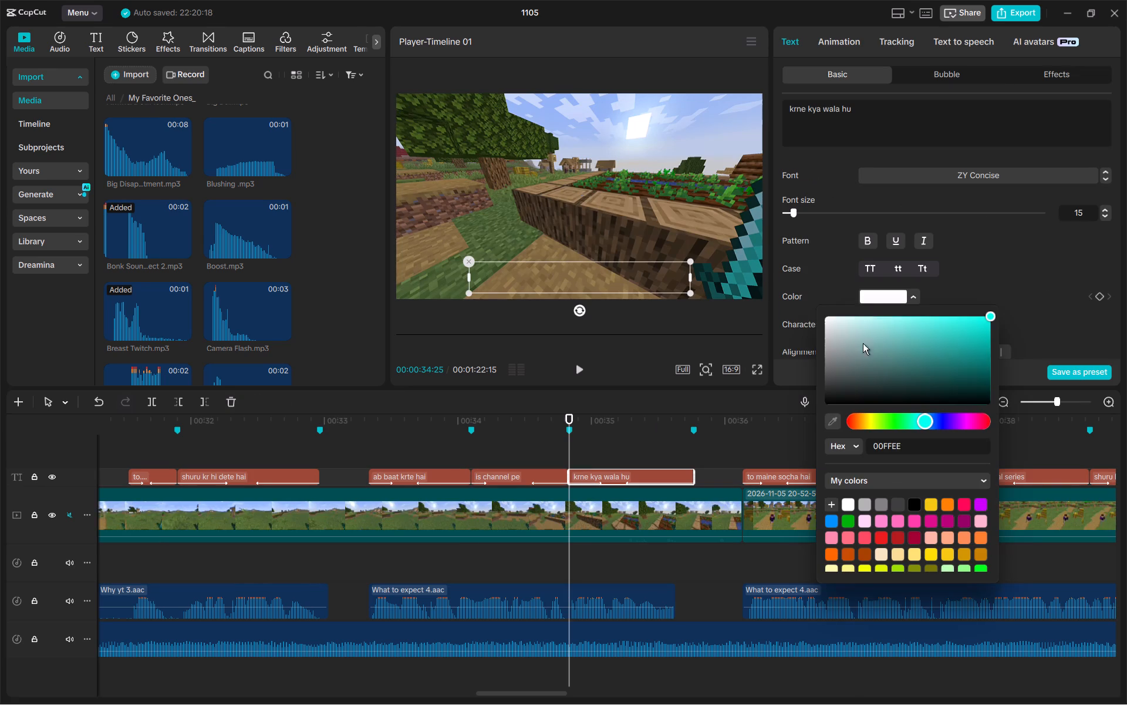
pyautogui.click(927, 502)
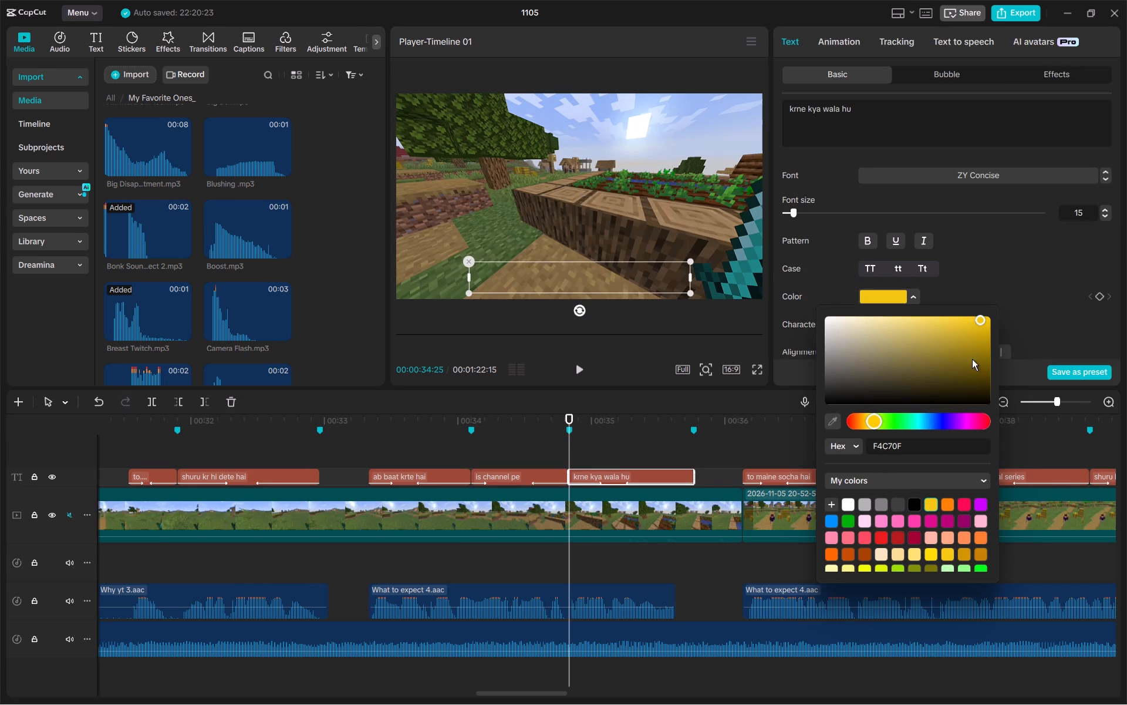
pyautogui.moveTo(978, 347); pyautogui.dragTo(1040, 199)
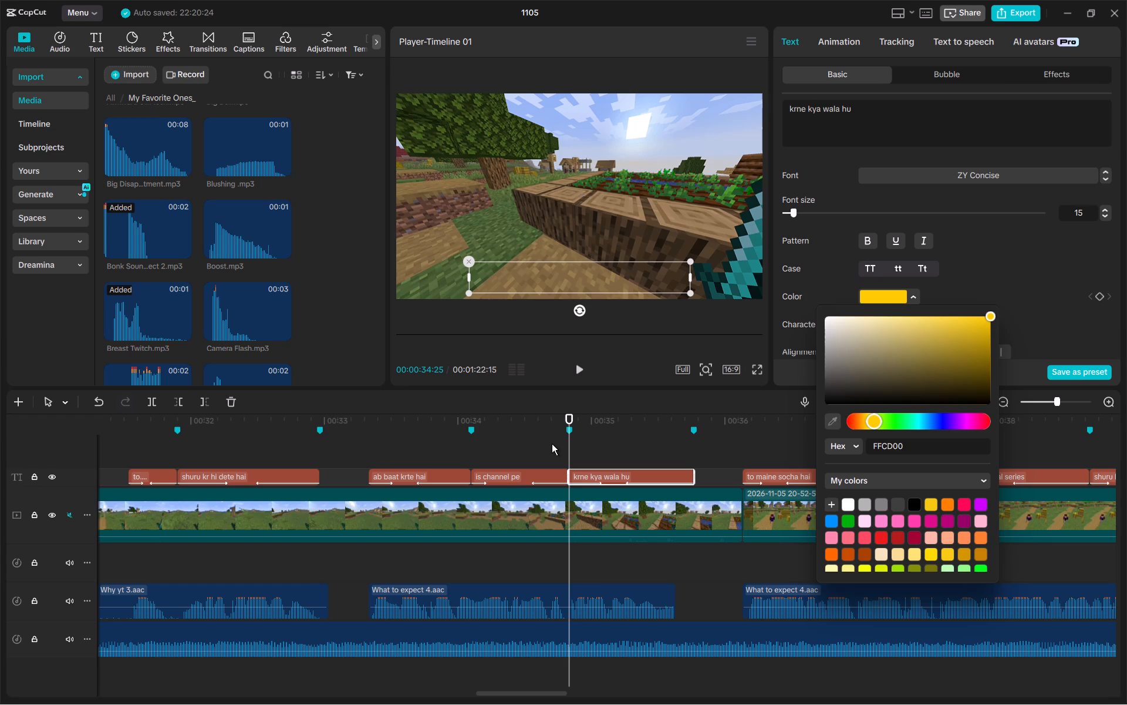
# Paste the Breast Twitch sound effect at the start of the "krne kya wala hu" caption and play from there.
pyautogui.hotkey('ctrl', 'v')
pyautogui.click(569, 457)
pyautogui.hotkey('ctrl', 'v')
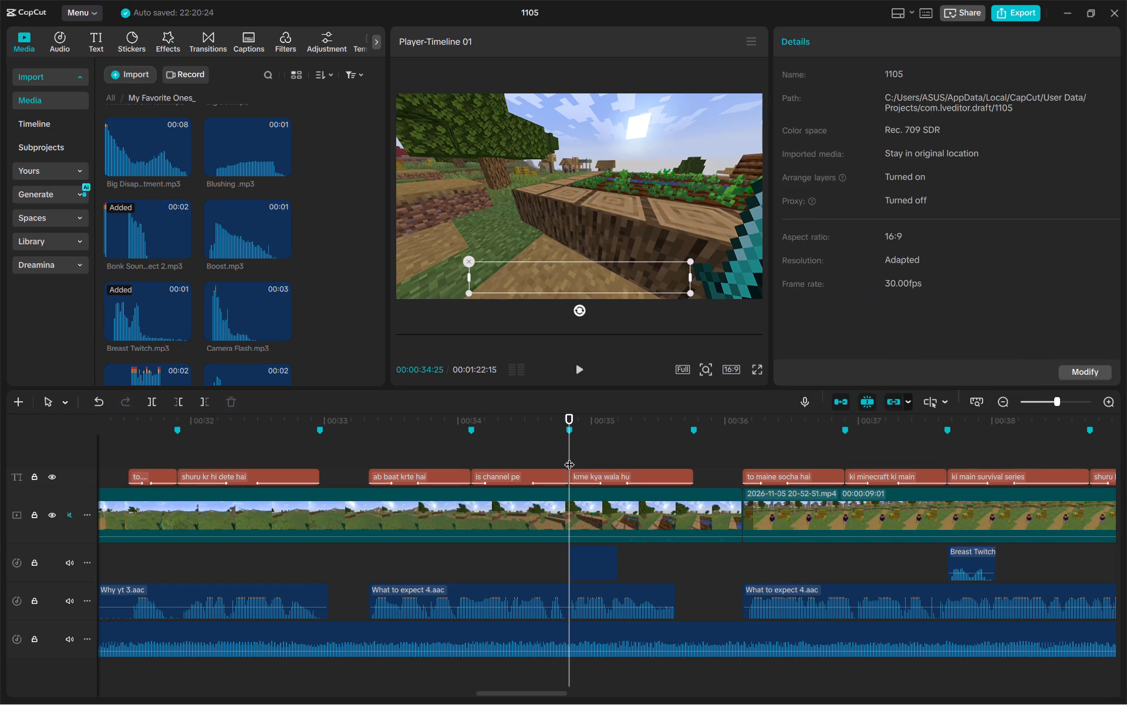
pyautogui.press('space')
# Follow the playback to the "gaming skills ki baat" caption and set its text colour to vivid pink (FF008B).
pyautogui.hscroll(-1, 843, 476)
pyautogui.hscroll(-1, 775, 486)
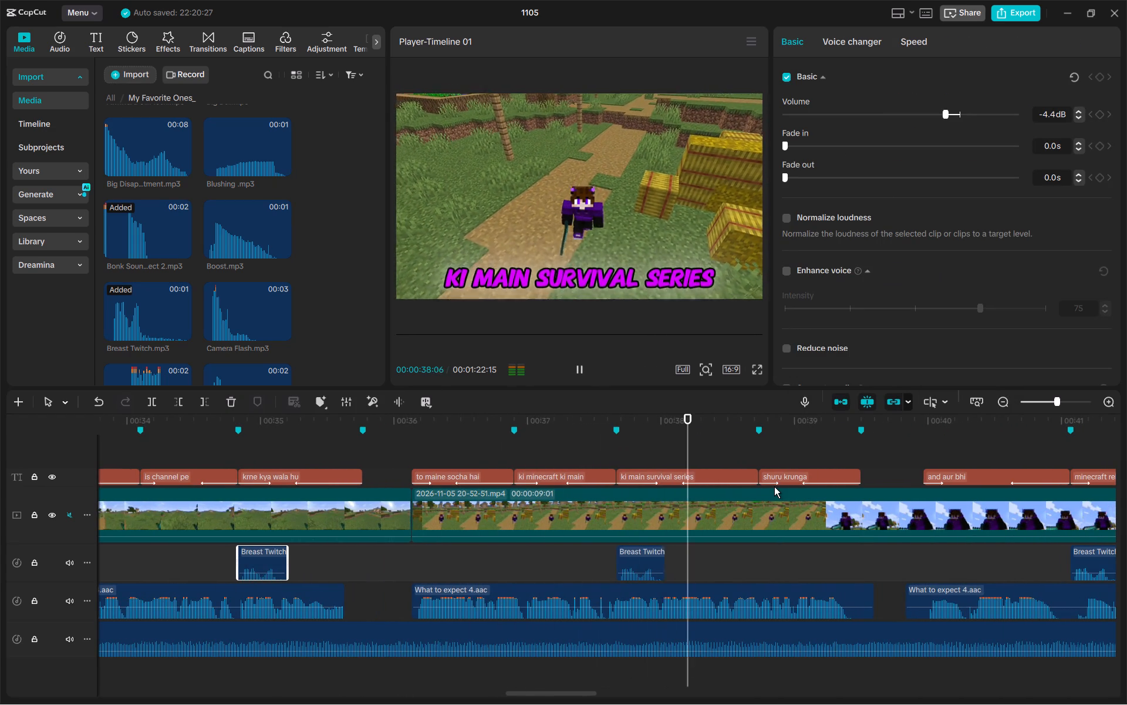
pyautogui.hscroll(-1, 774, 486)
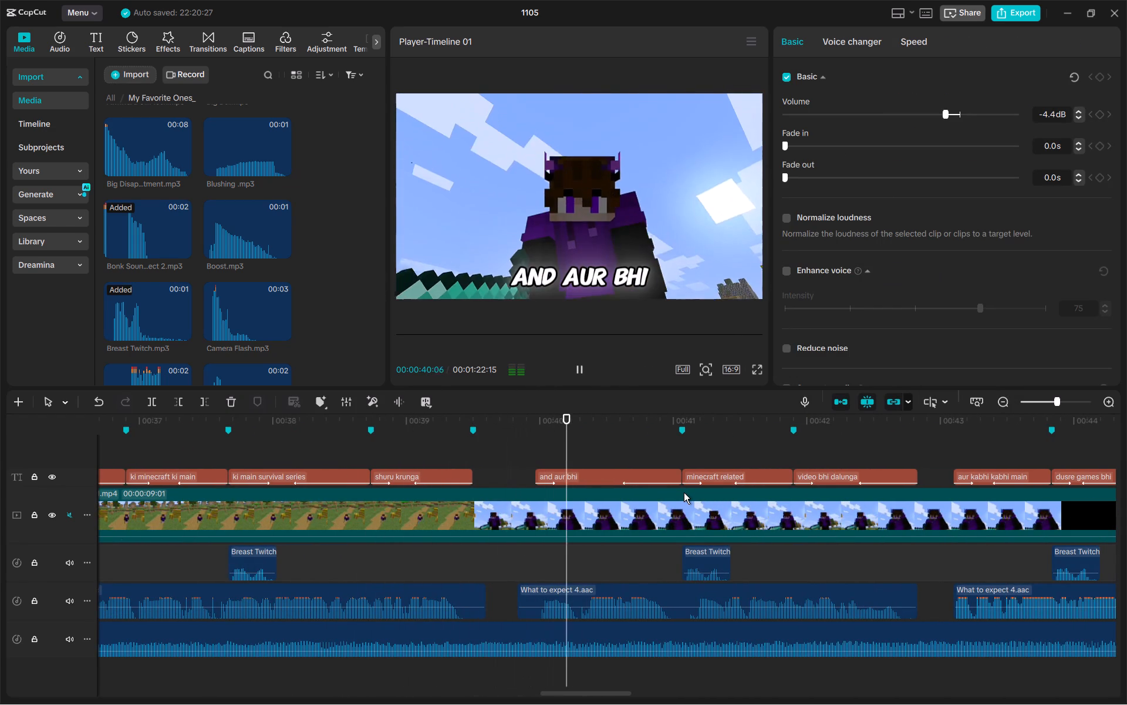
pyautogui.hscroll(-1, 684, 492)
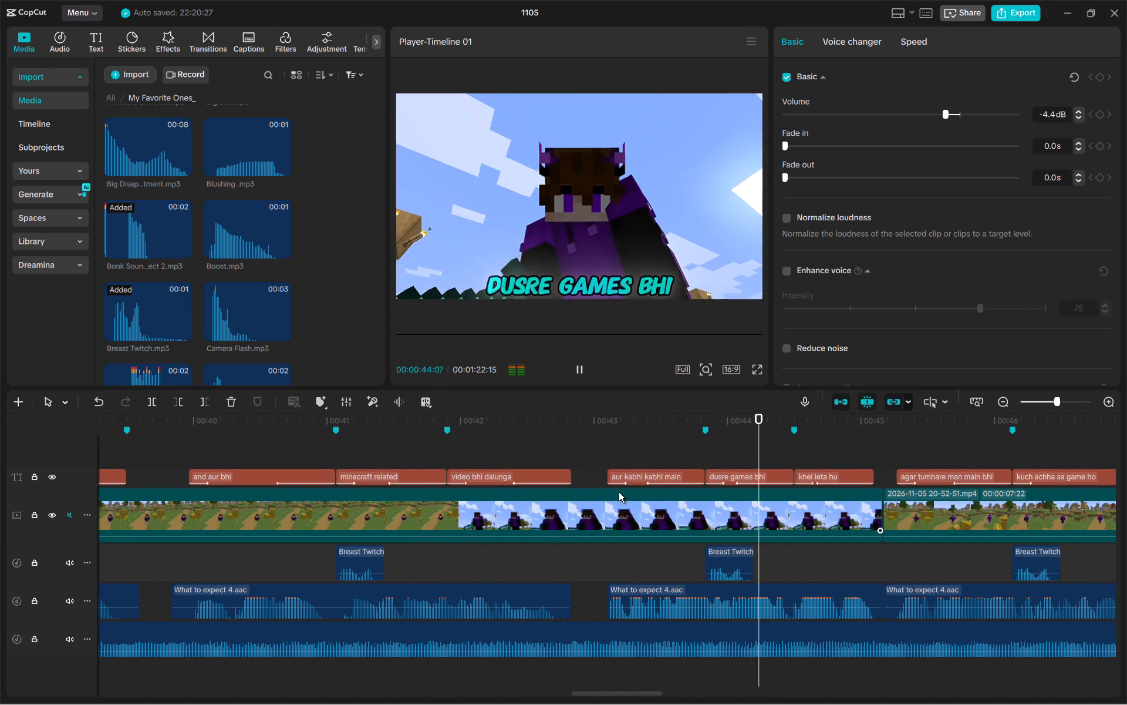
pyautogui.hscroll(-1, 684, 500)
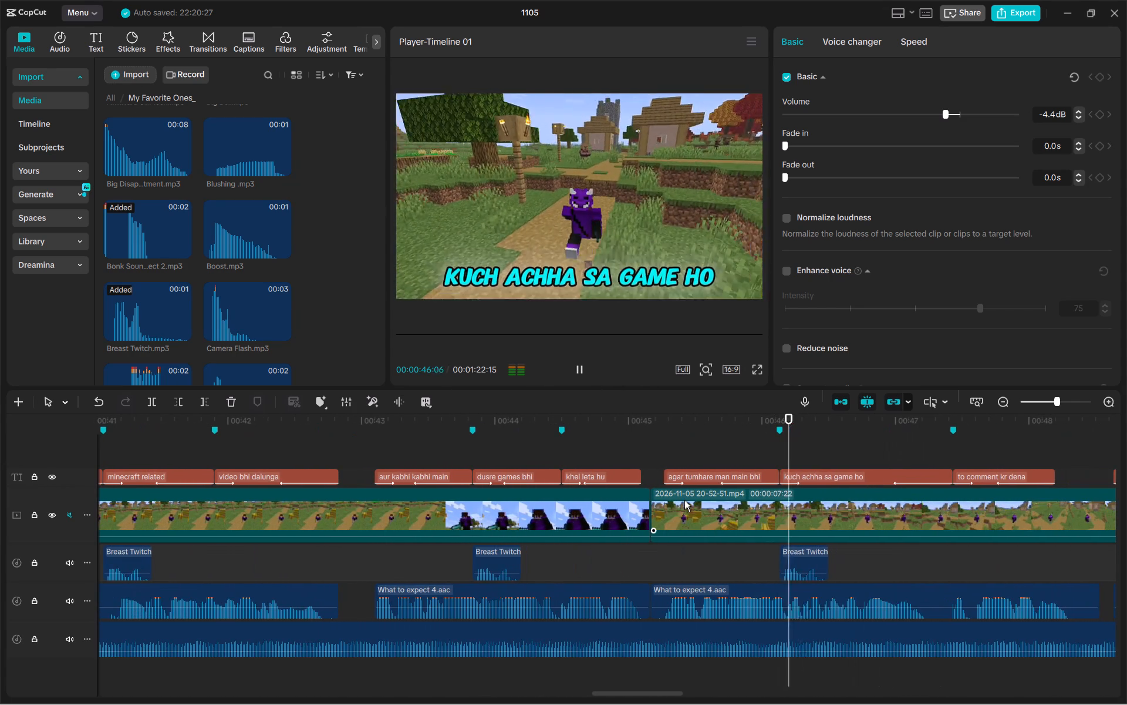
pyautogui.hscroll(-4, 684, 500)
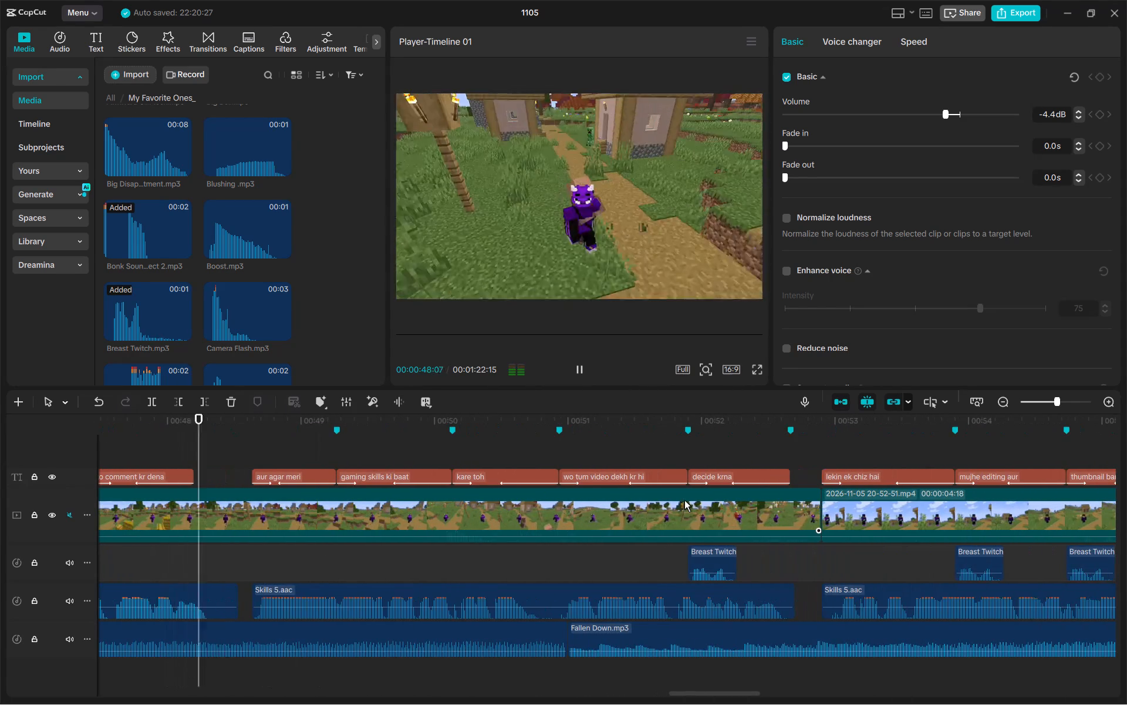
pyautogui.click(397, 471)
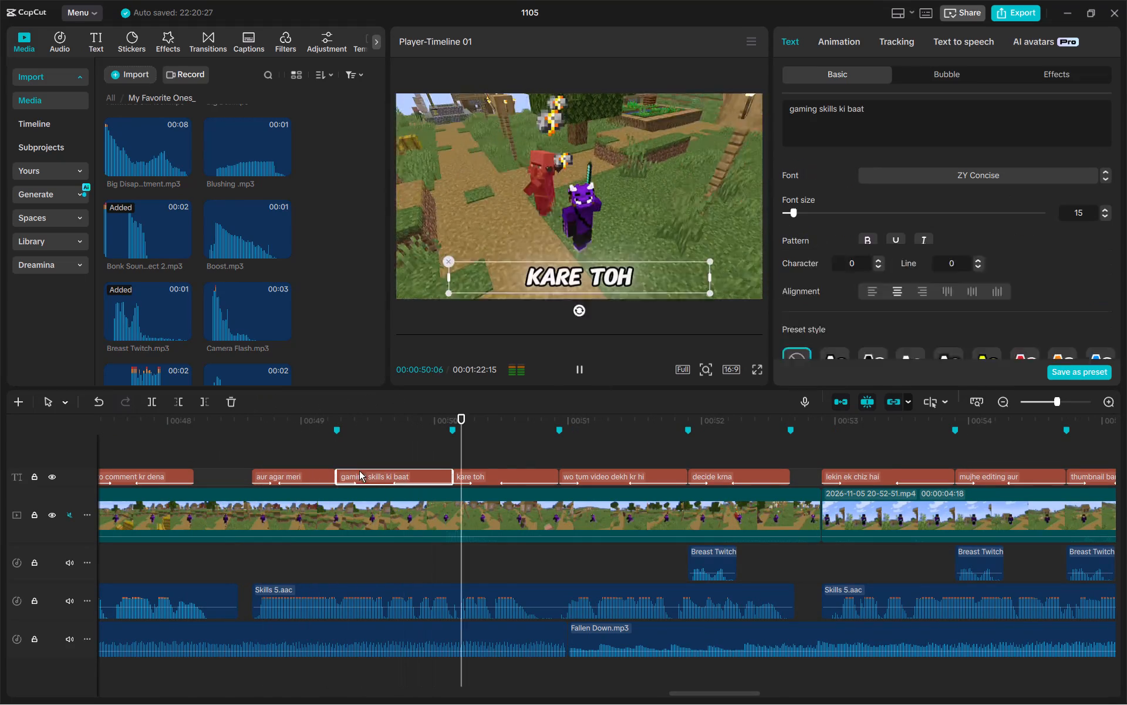
pyautogui.click(350, 462)
pyautogui.click(336, 455)
pyautogui.click(364, 472)
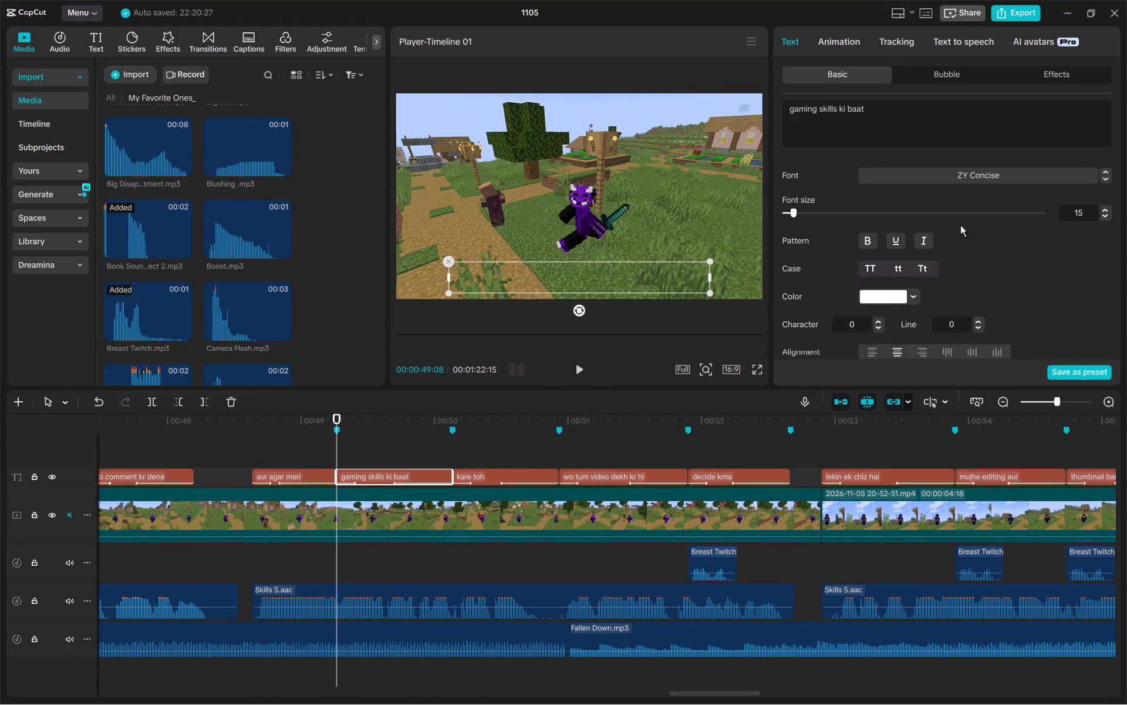
pyautogui.click(891, 294)
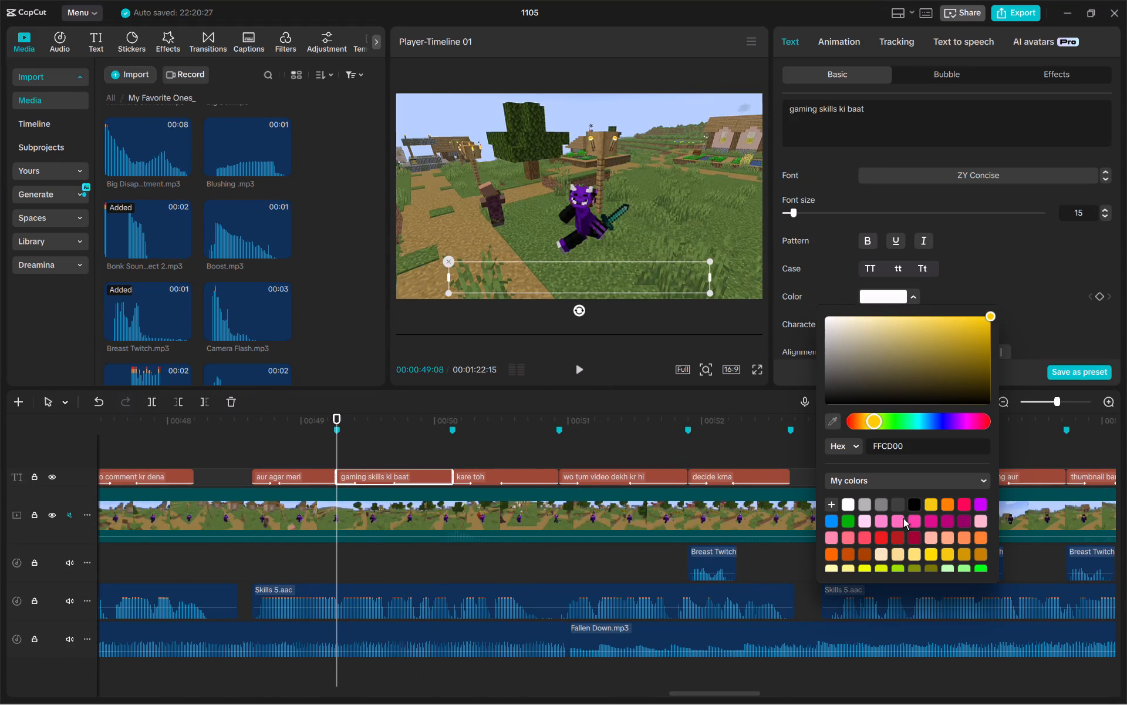
pyautogui.click(900, 518)
pyautogui.moveTo(947, 360); pyautogui.dragTo(1028, 247)
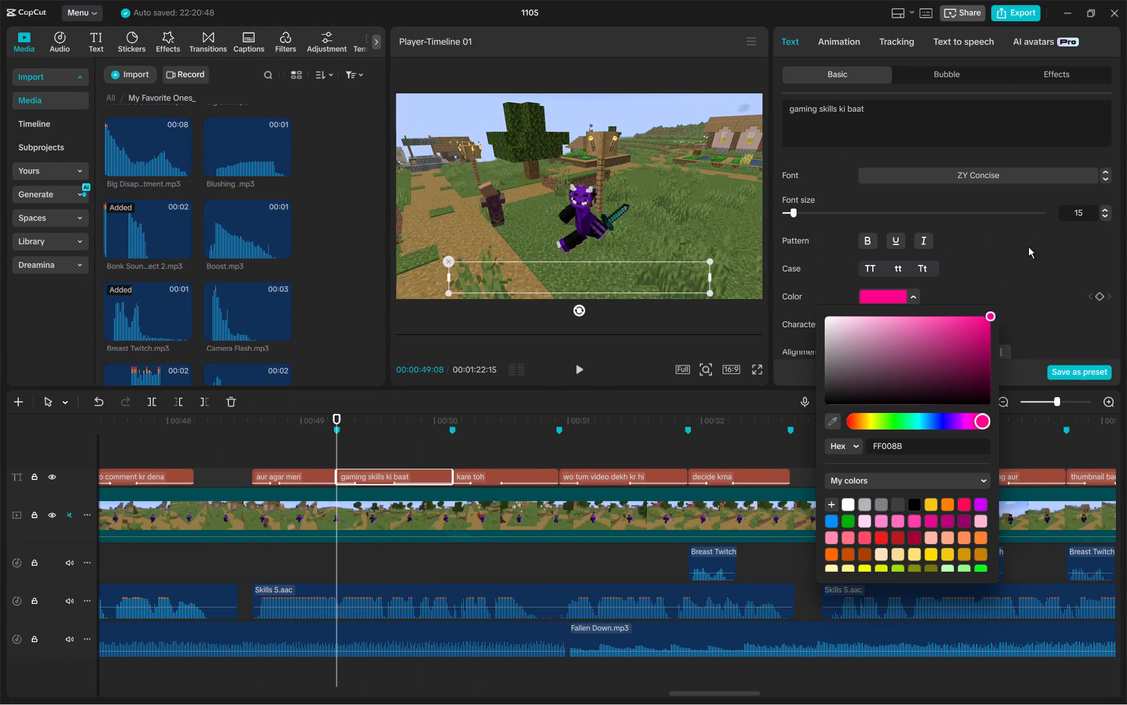
pyautogui.click(378, 451)
# Paste the Breast Twitch sound effect at the start of the "gaming skills ki baat" caption and play the section back.
pyautogui.moveTo(377, 451); pyautogui.dragTo(307, 454)
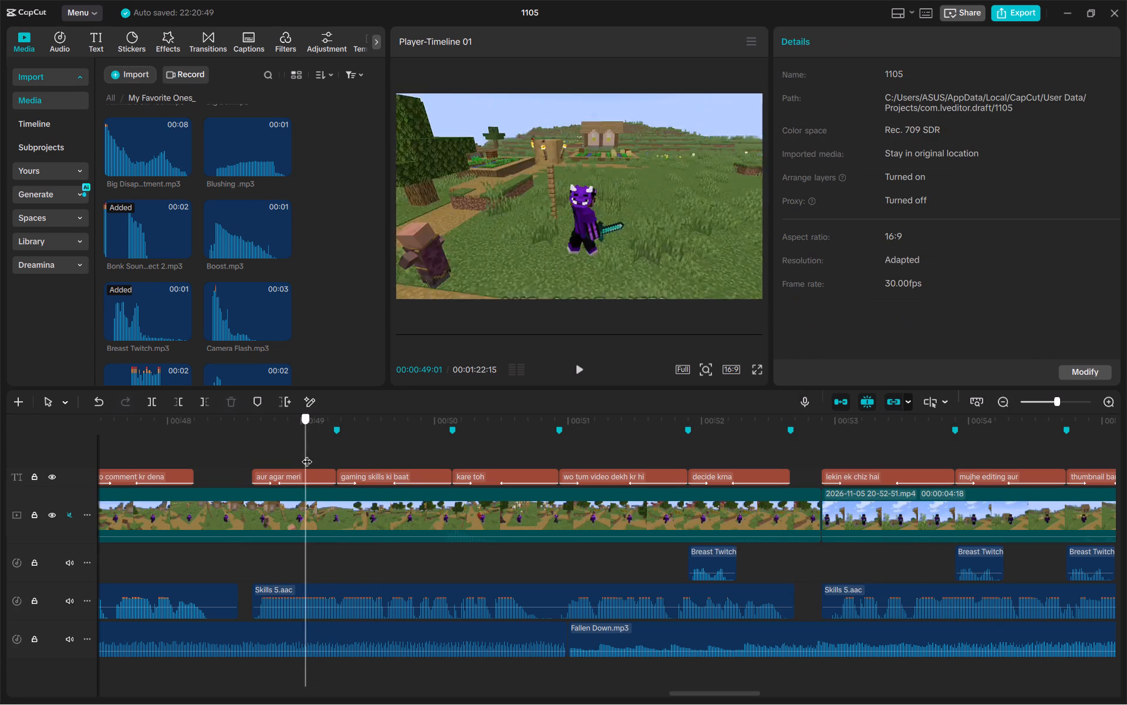
pyautogui.moveTo(307, 454); pyautogui.dragTo(336, 458)
pyautogui.hotkey('ctrl', 'v')
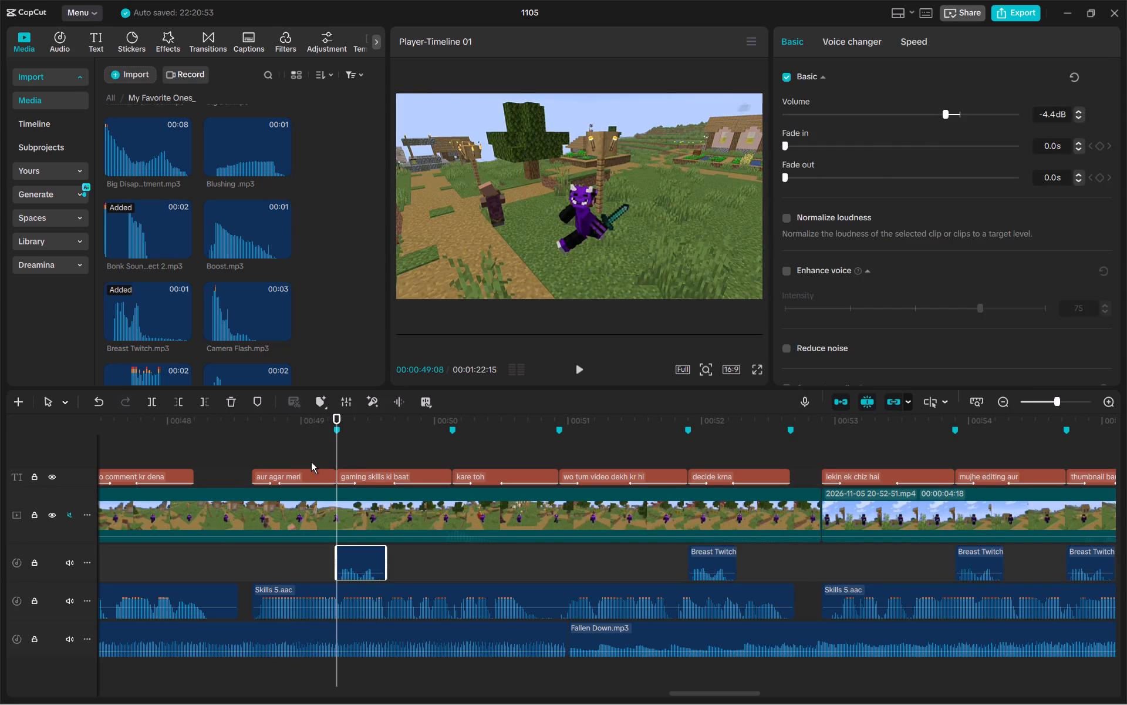
pyautogui.click(311, 462)
pyautogui.press('space')
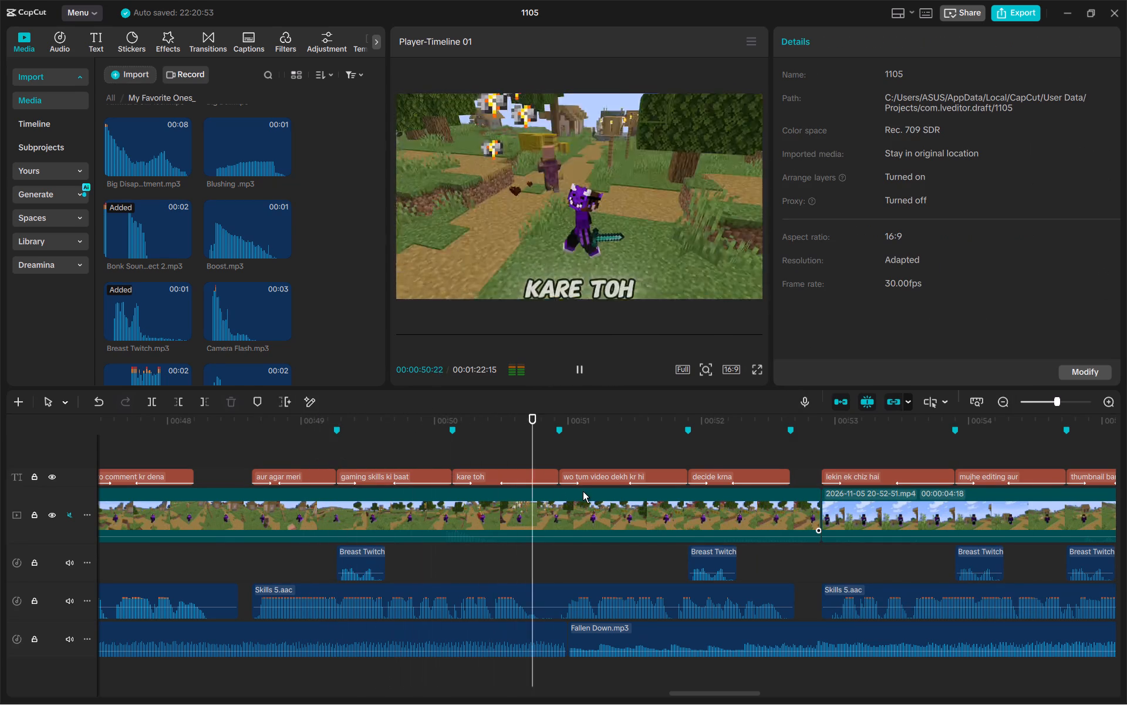
# Follow the playback to the "ye channel sirf" caption and set its text colour to bright green (00FF18).
pyautogui.hscroll(-3, 583, 491)
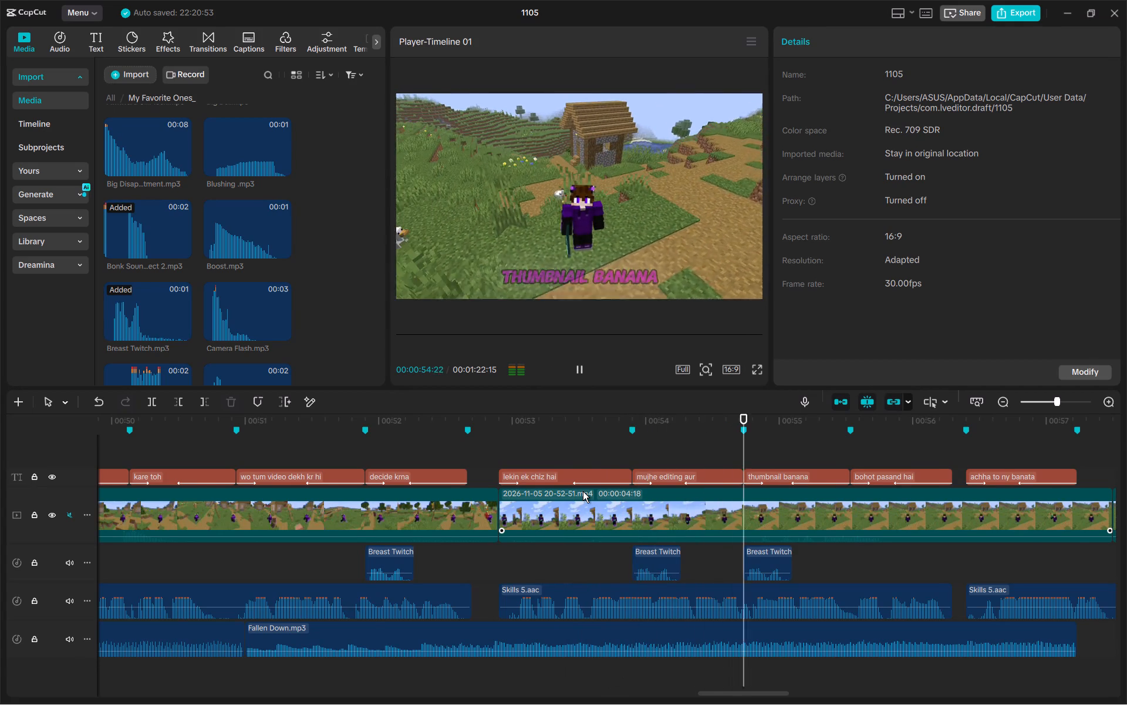
pyautogui.hscroll(-2, 583, 491)
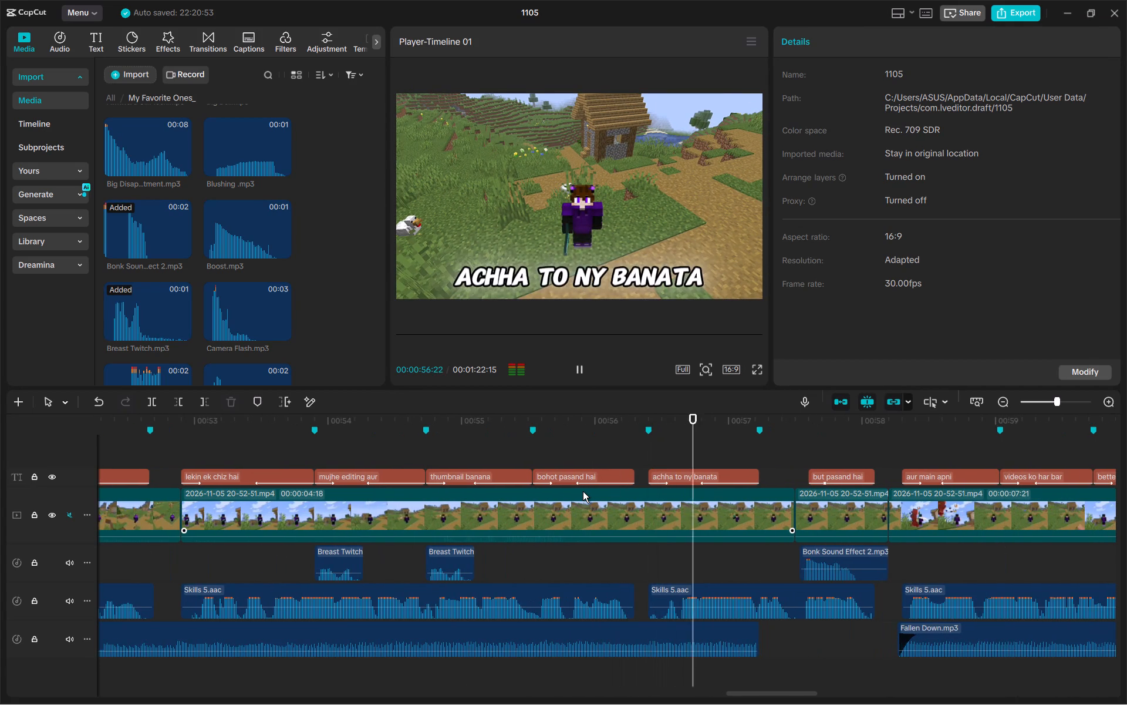
pyautogui.hscroll(-1, 583, 491)
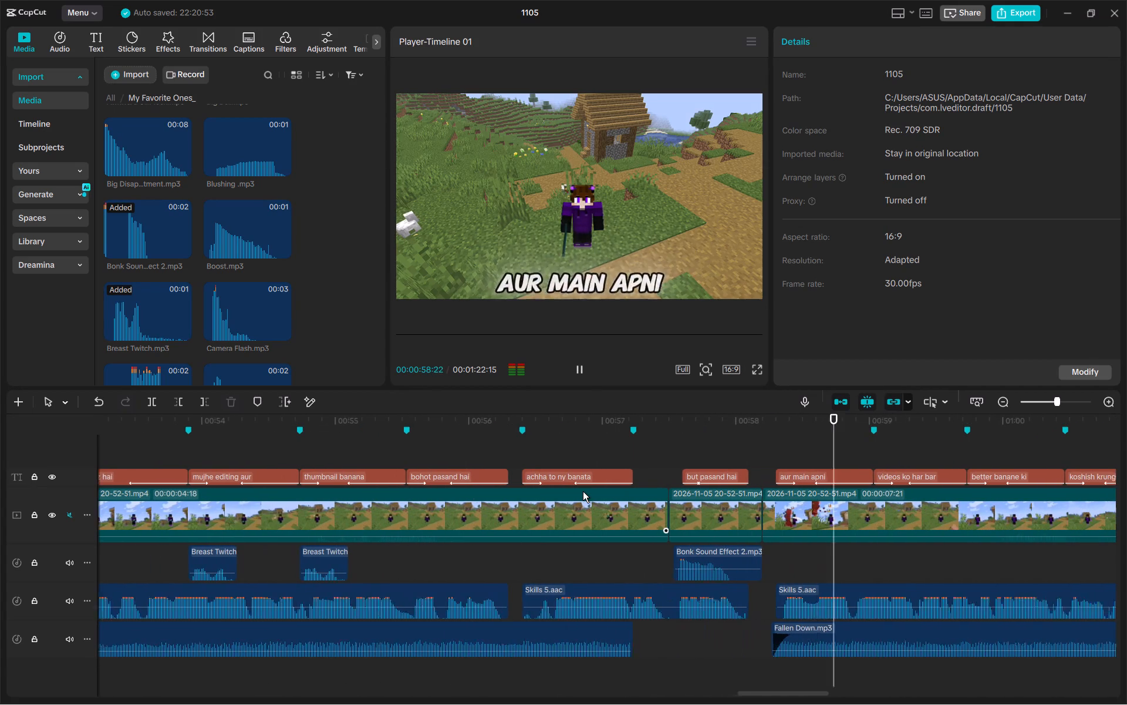
pyautogui.hscroll(-1, 583, 491)
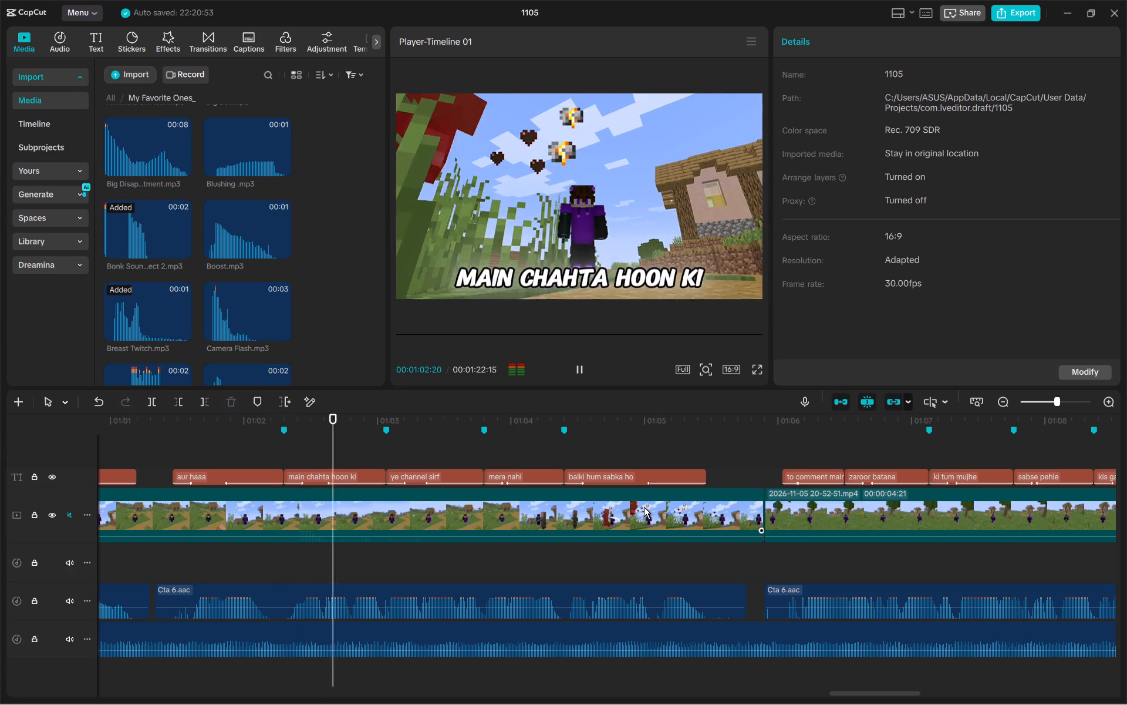
pyautogui.press('space')
pyautogui.click(400, 473)
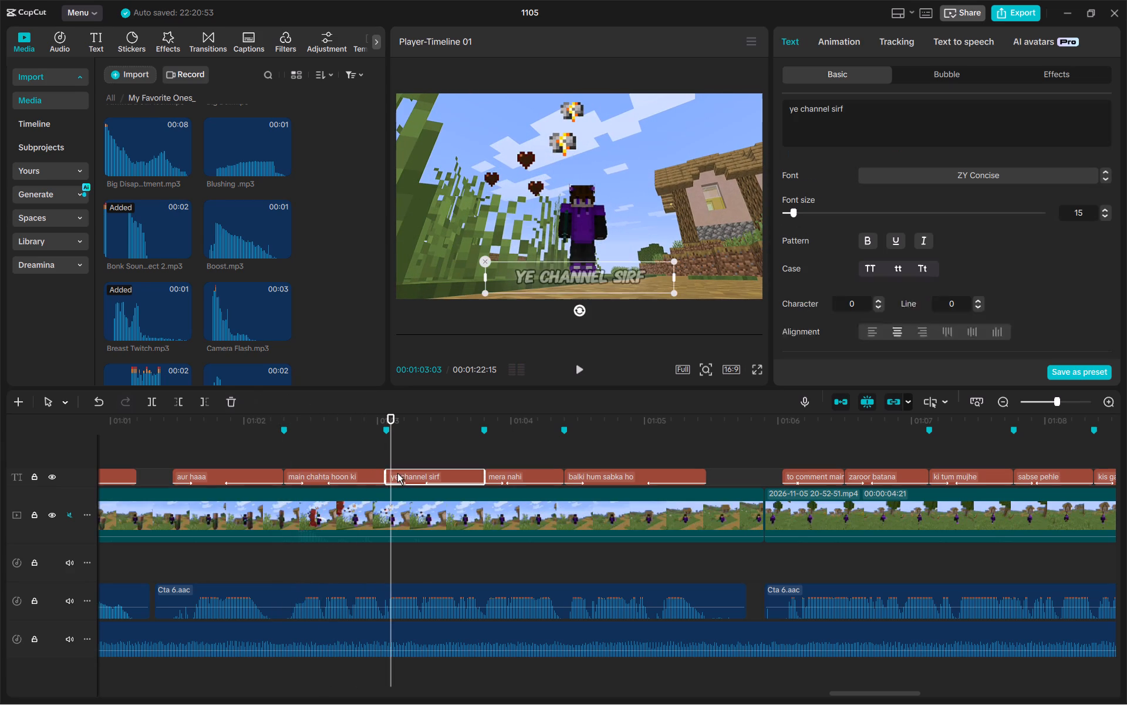
pyautogui.click(872, 304)
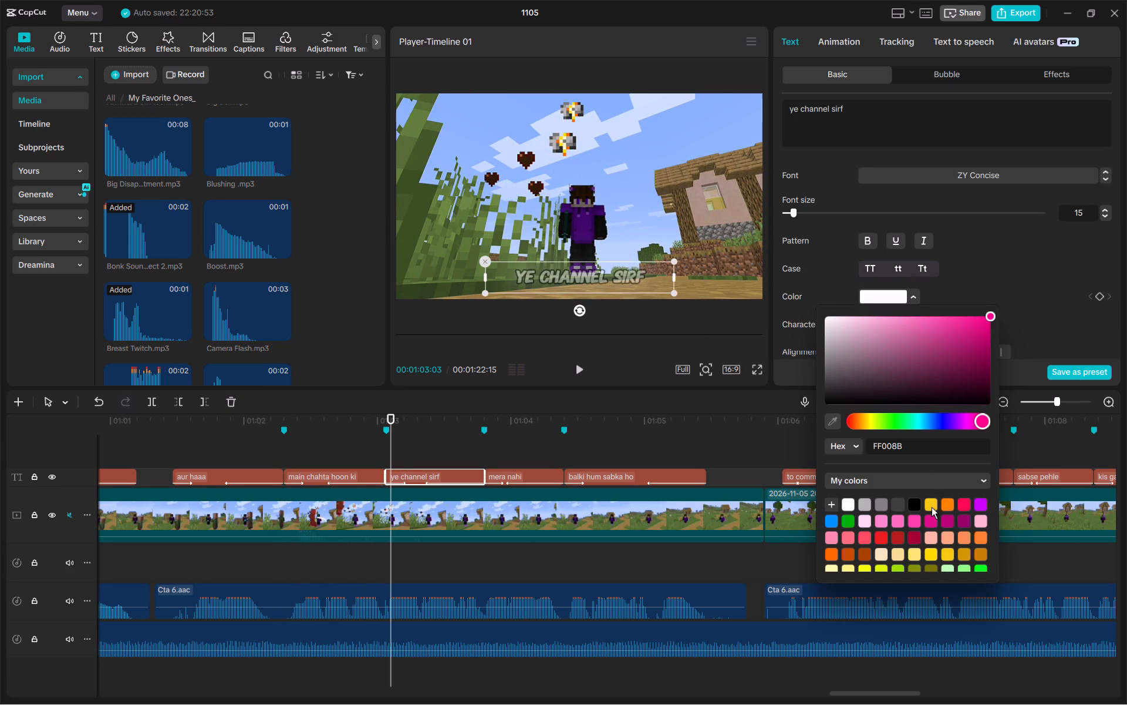
pyautogui.click(976, 565)
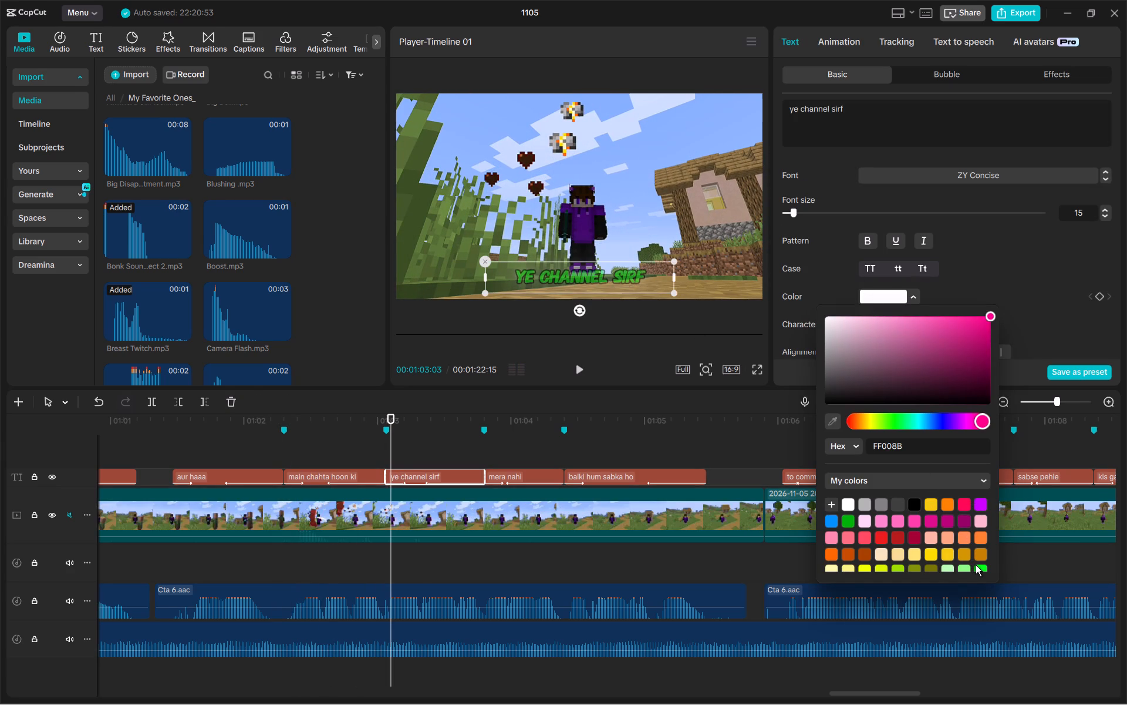
# Paste the Breast Twitch sound effect at the start of the "ye channel sirf" caption and resume playback.
pyautogui.click(390, 457)
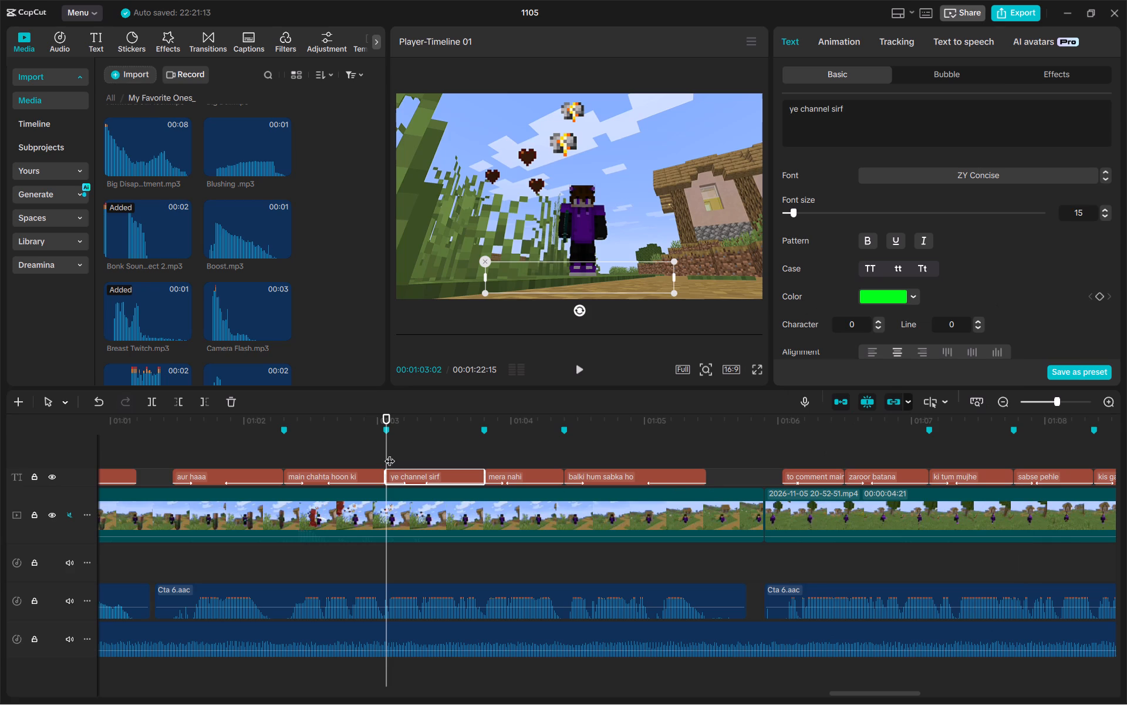
pyautogui.hotkey('ctrl', 'v')
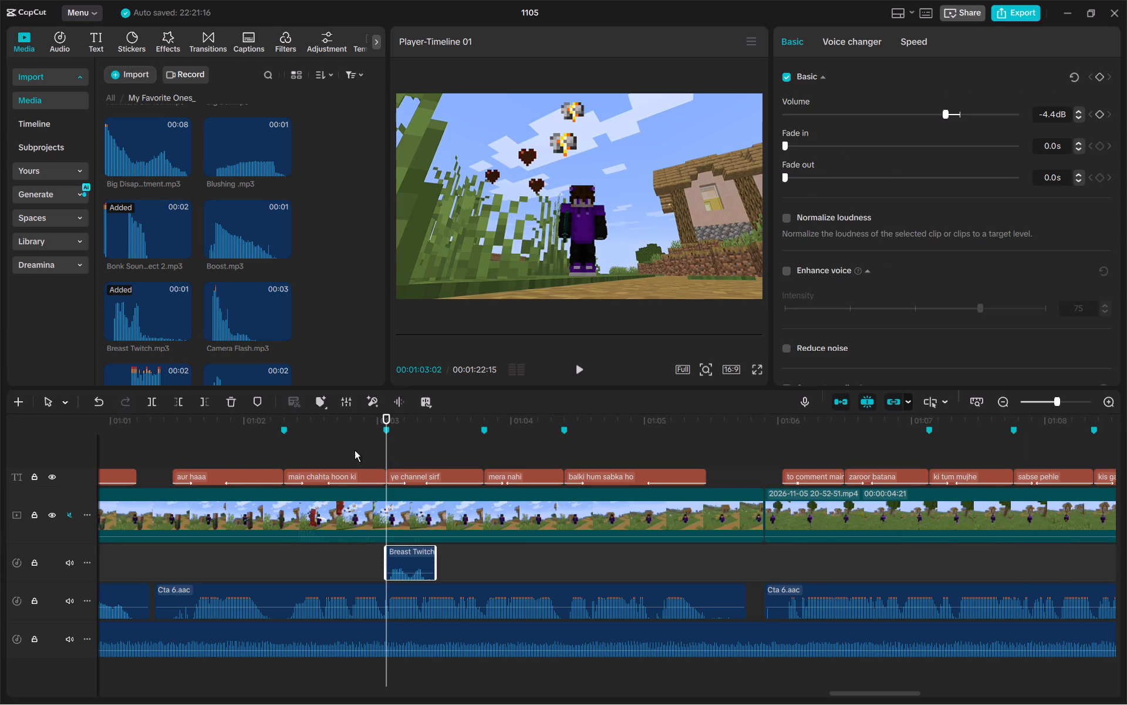
pyautogui.click(354, 448)
pyautogui.press('space')
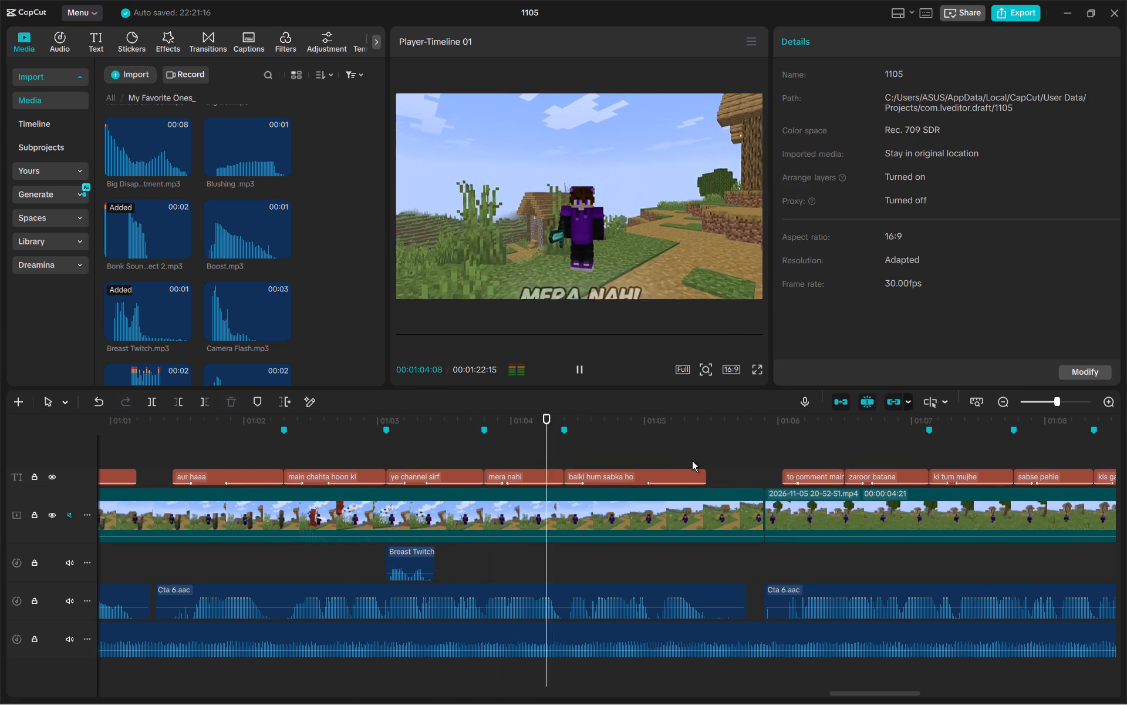
# Stop playback after the "balki hum sabka ho" caption and set its text colour to cyan (00E4FF).
pyautogui.hscroll(-1, 693, 461)
pyautogui.press('space')
pyautogui.click(451, 475)
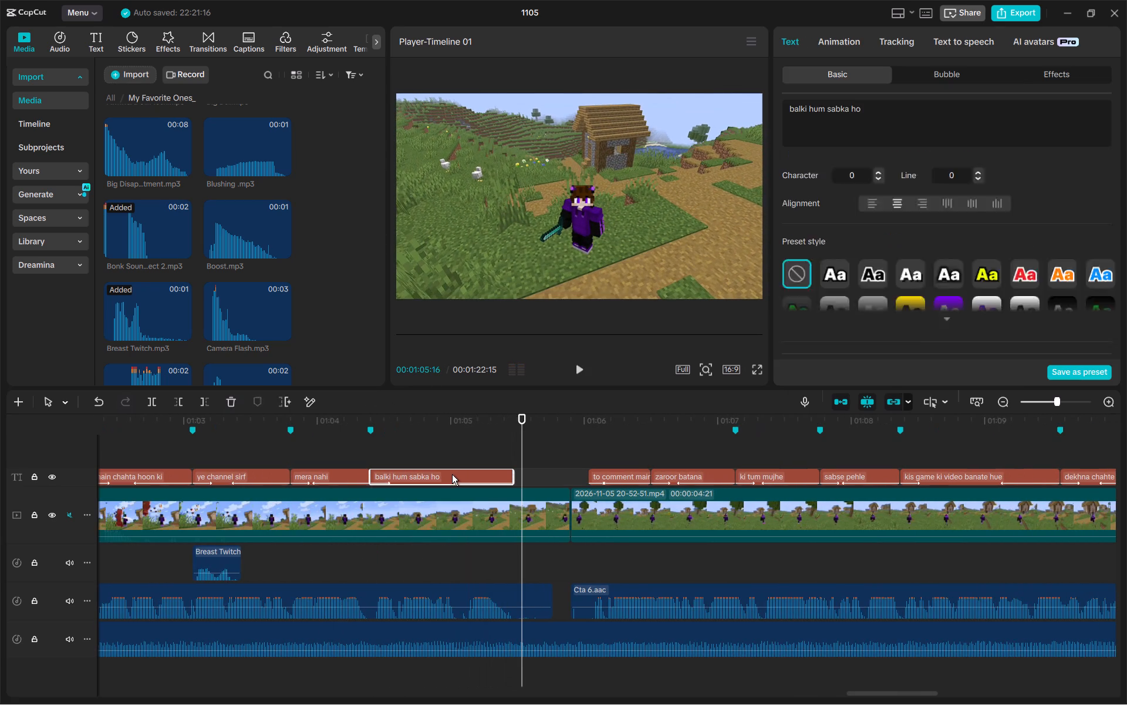
pyautogui.click(893, 297)
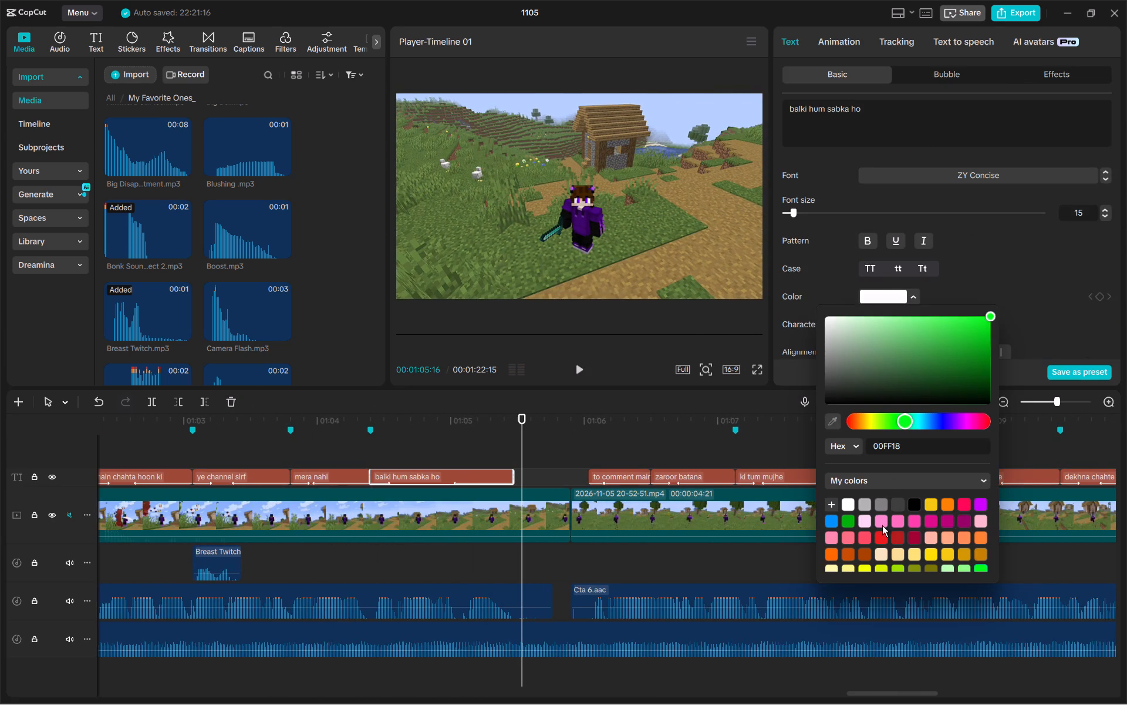
pyautogui.click(960, 506)
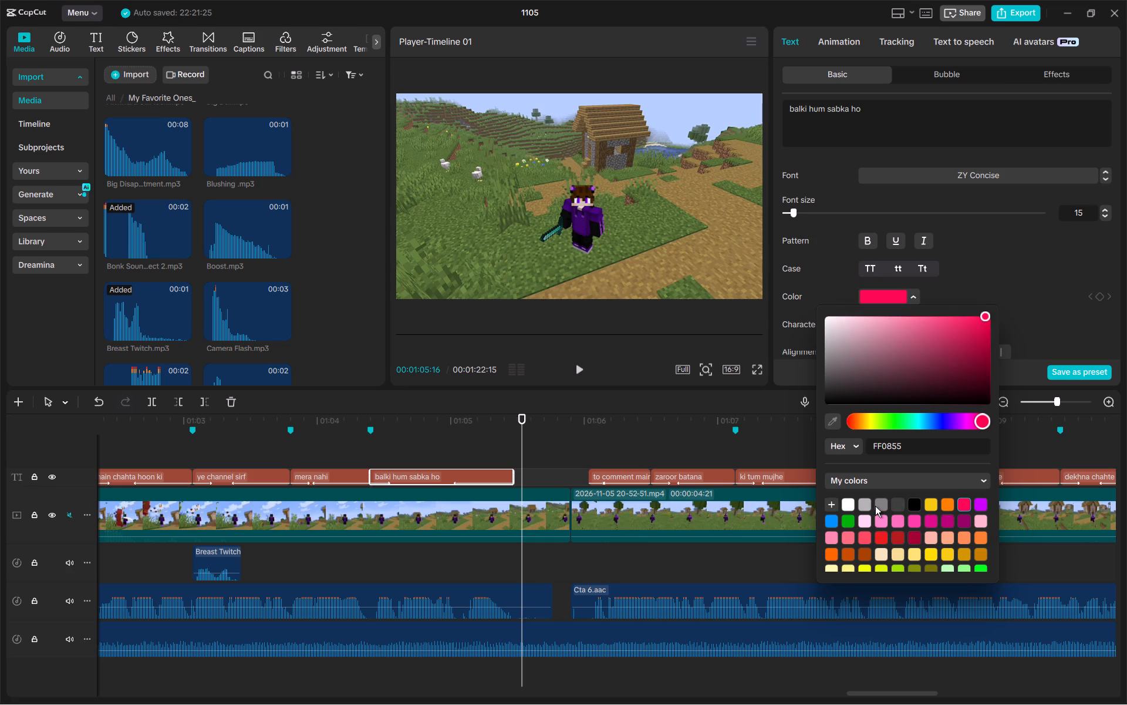
pyautogui.scroll(-2, 913, 537)
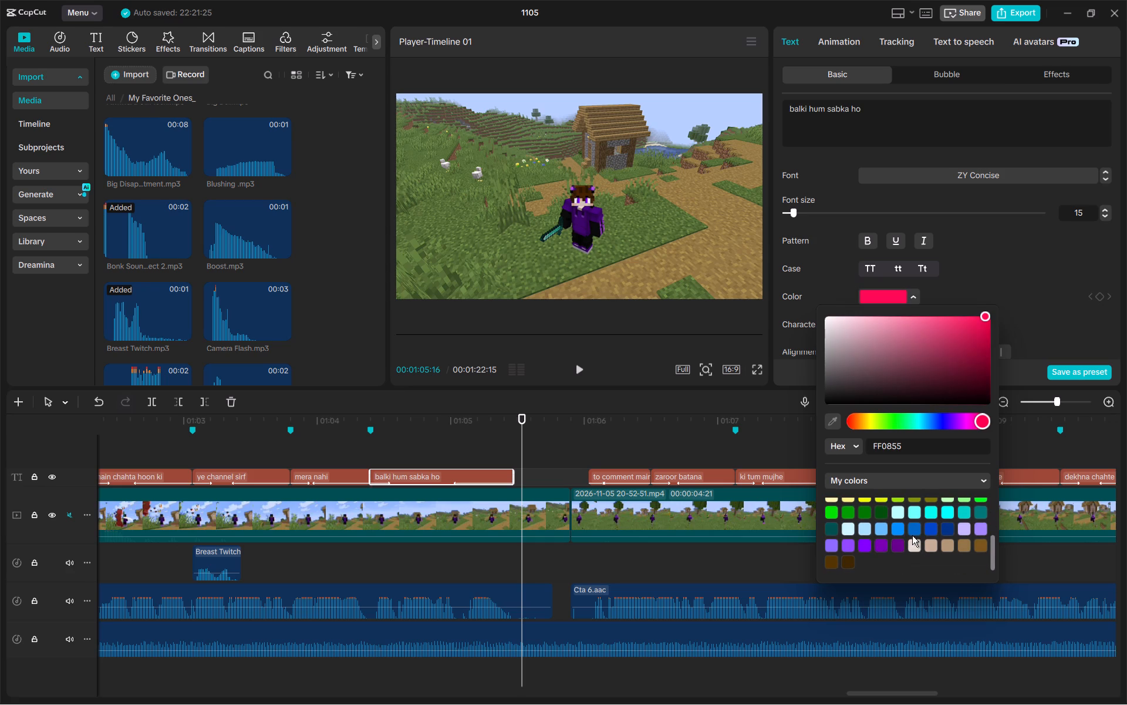
pyautogui.click(899, 525)
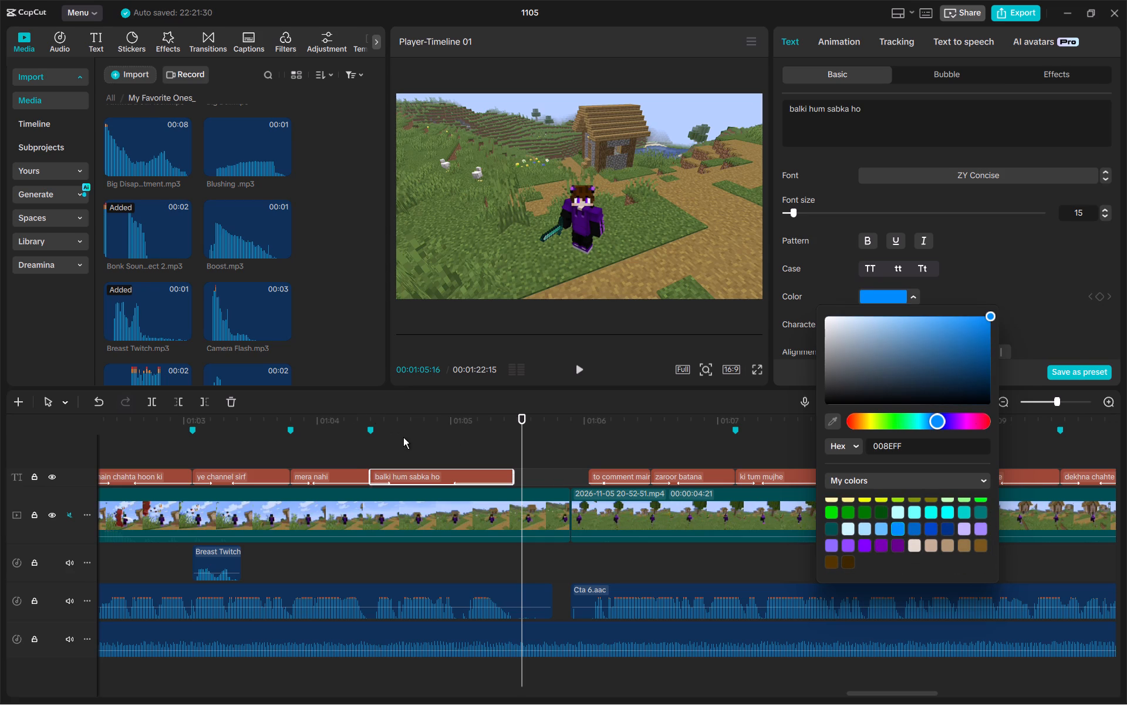
pyautogui.click(403, 437)
pyautogui.click(423, 462)
pyautogui.click(430, 474)
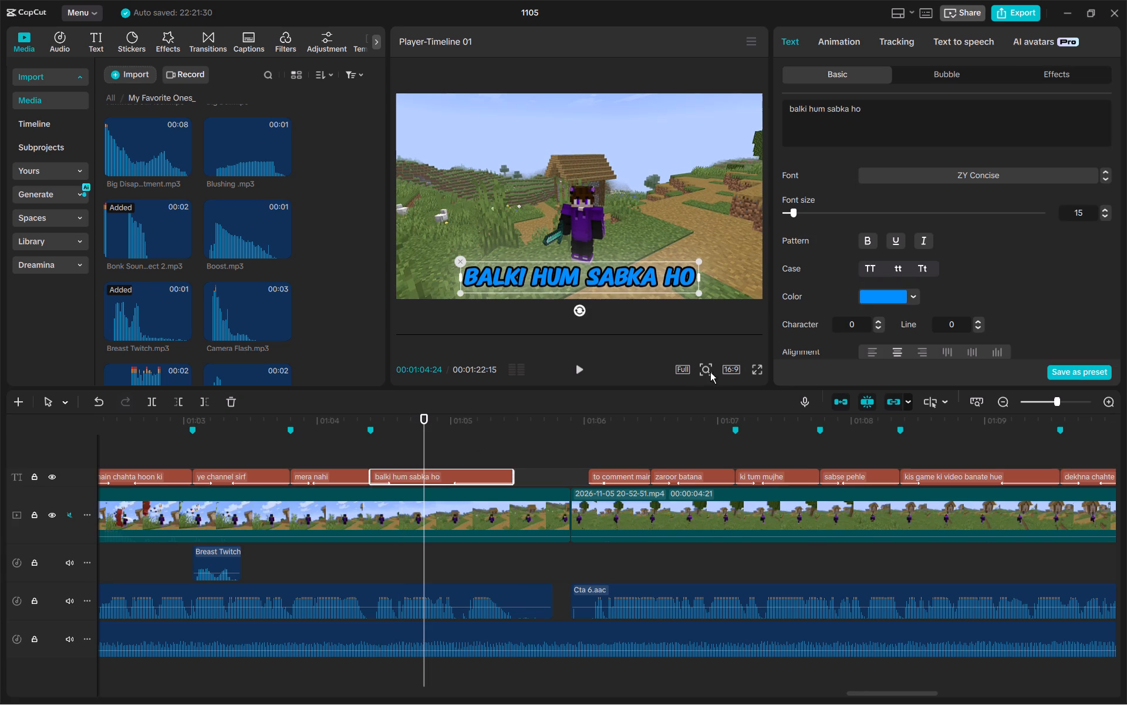
pyautogui.click(869, 296)
pyautogui.moveTo(934, 424); pyautogui.dragTo(929, 424)
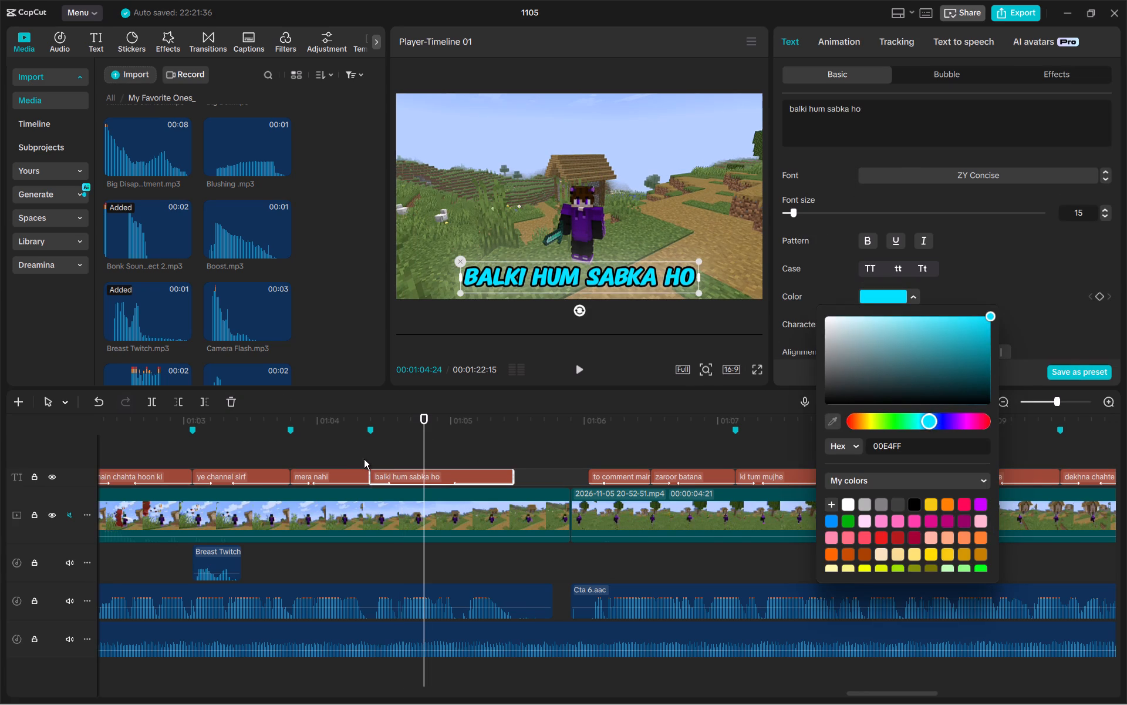
# Paste the Breast Twitch sound effect at the start of the "balki hum sabka ho" caption and play the section back.
pyautogui.click(372, 454)
pyautogui.hotkey('ctrl', 'v')
pyautogui.click(339, 461)
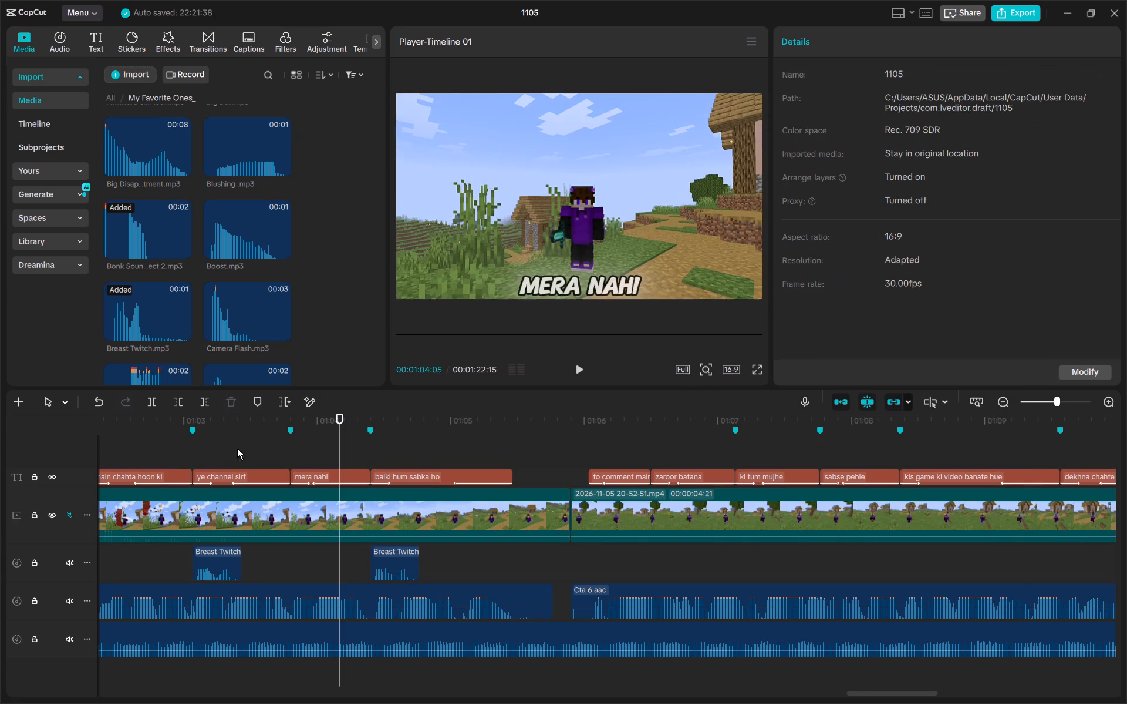
pyautogui.click(205, 444)
pyautogui.press('space')
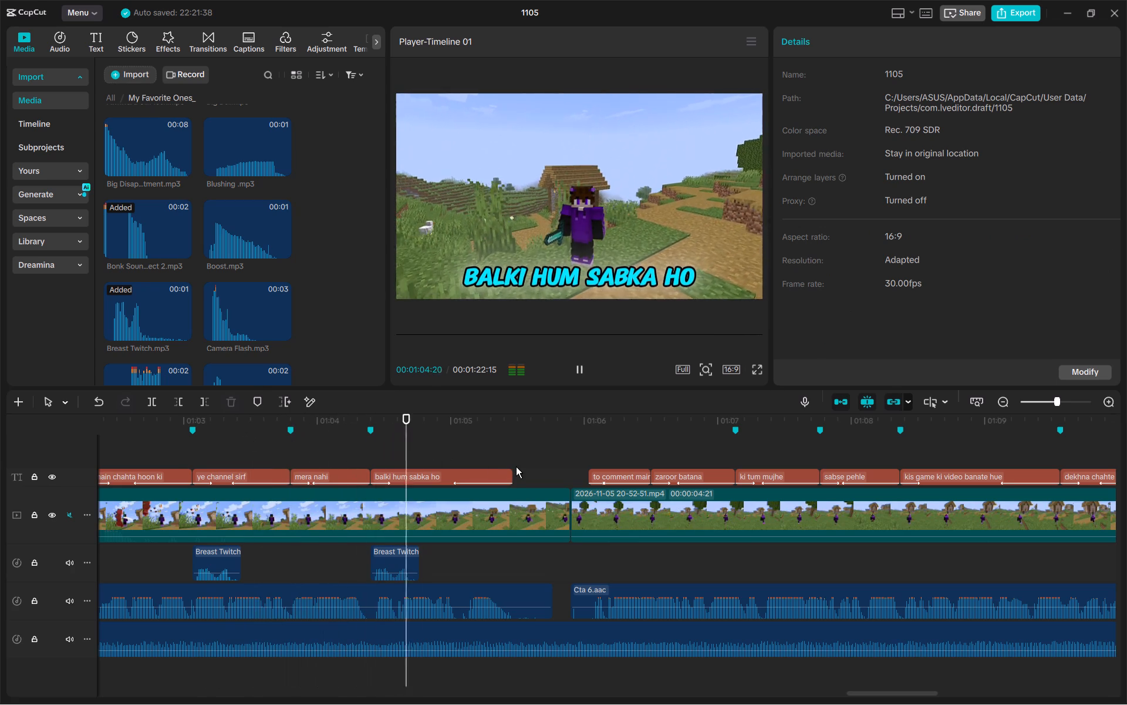
# Stop playback at the "to comment main" caption and set its text colour to pure red (FF0000).
pyautogui.hscroll(-1, 516, 466)
pyautogui.press('space')
pyautogui.click(532, 475)
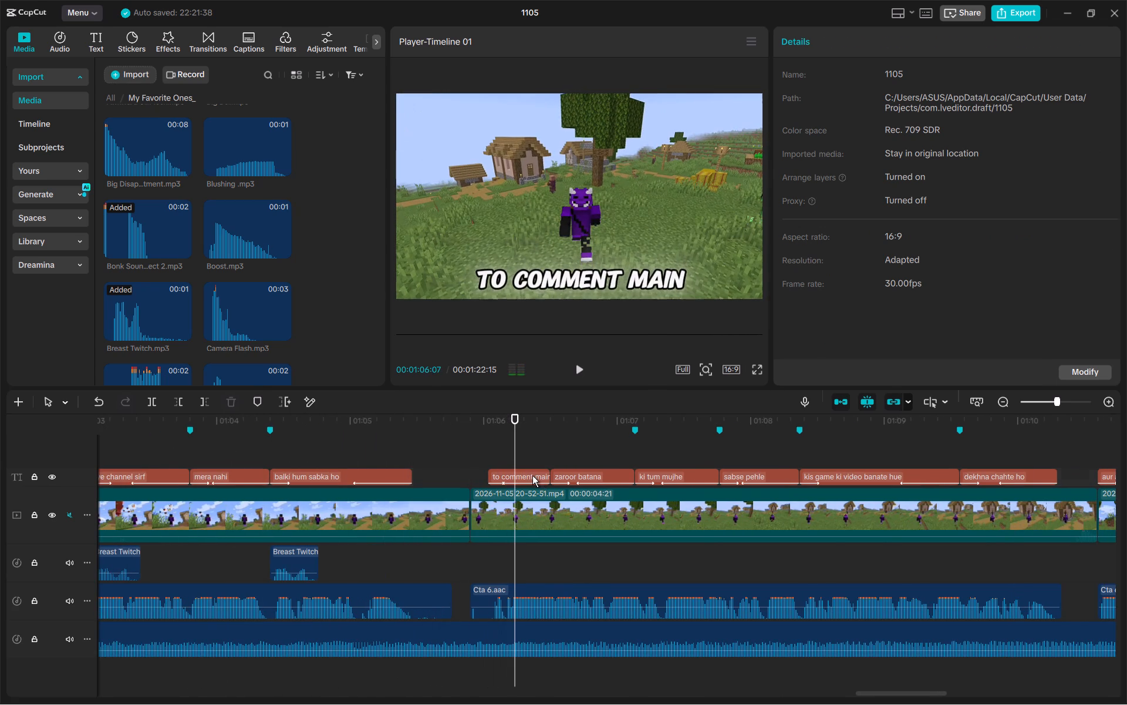
pyautogui.click(912, 290)
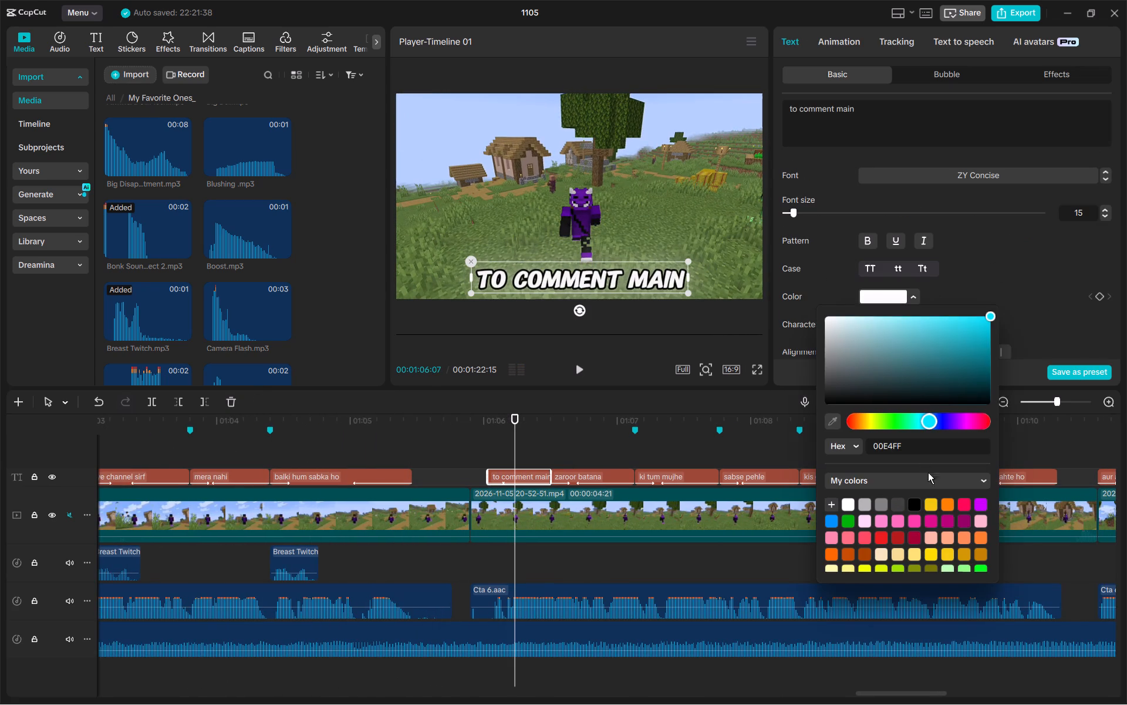
pyautogui.click(961, 505)
pyautogui.moveTo(949, 365); pyautogui.dragTo(1007, 274)
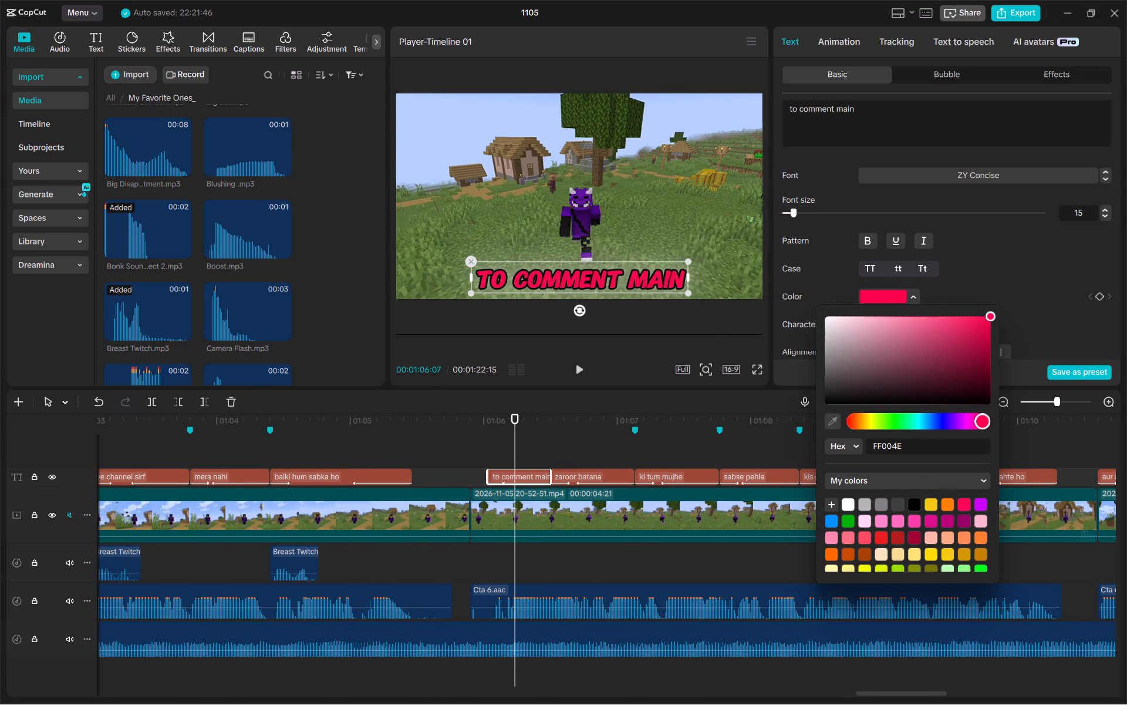
pyautogui.moveTo(985, 423); pyautogui.dragTo(1010, 424)
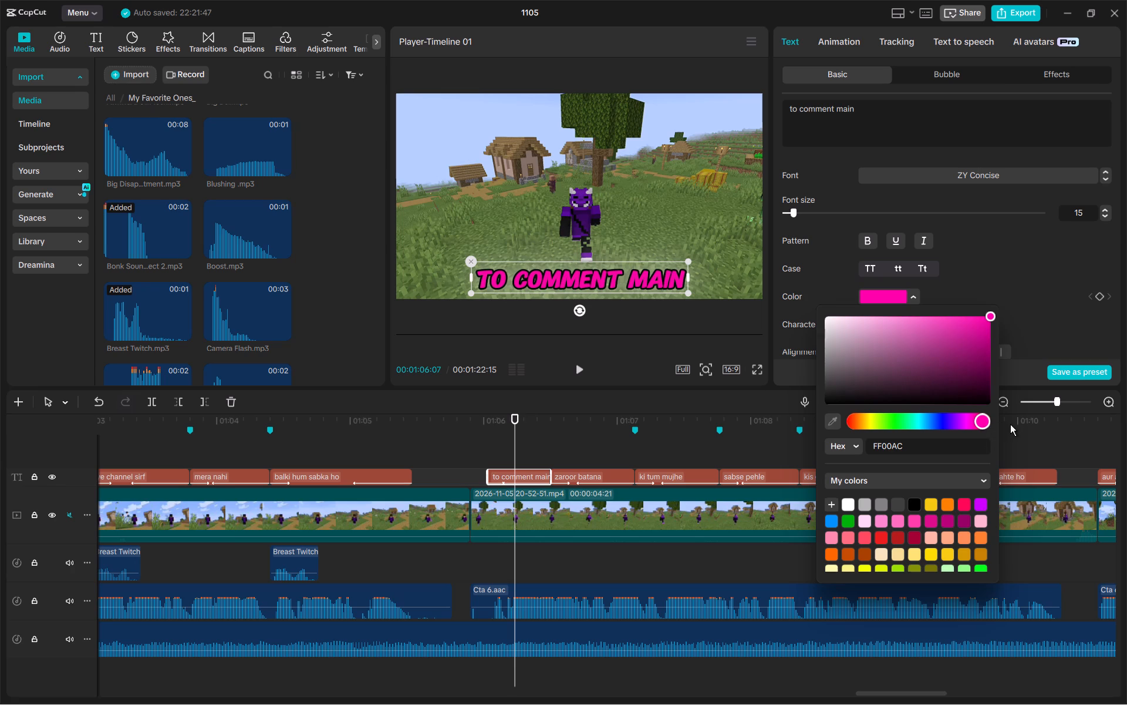
pyautogui.moveTo(1010, 424); pyautogui.dragTo(1126, 442)
pyautogui.moveTo(1126, 442); pyautogui.dragTo(686, 434)
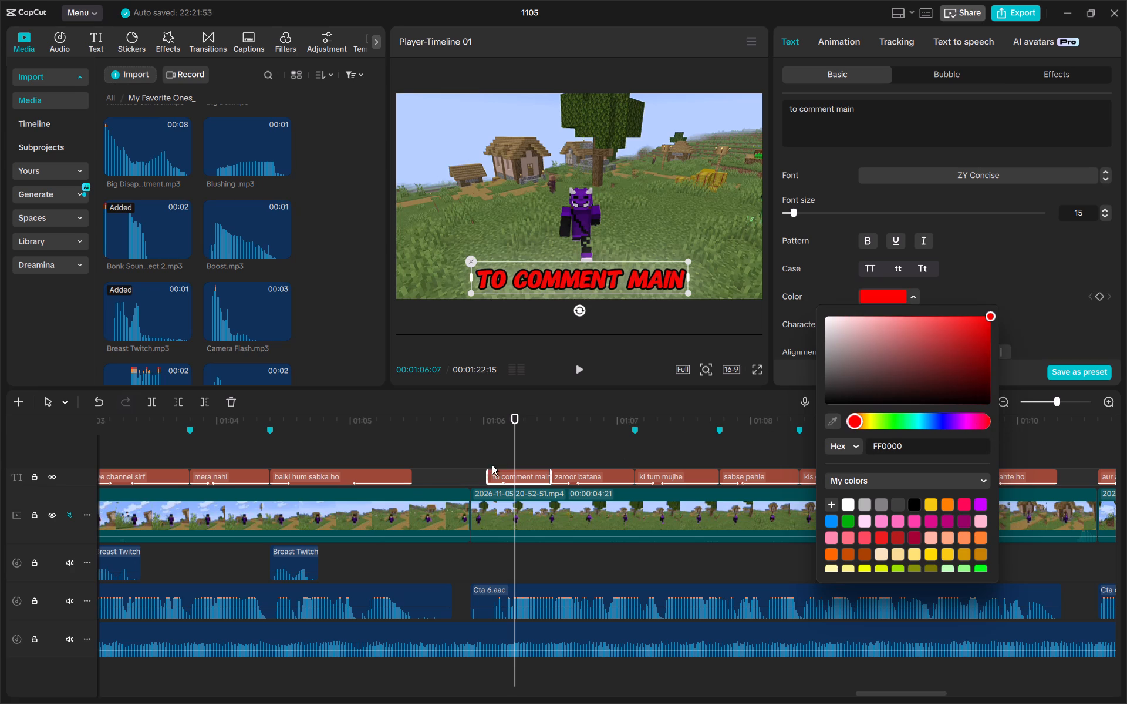
# Paste the Breast Twitch sound effect at the start of the "to comment main" caption and play from just before it.
pyautogui.click(487, 444)
pyautogui.hotkey('ctrl', 'v')
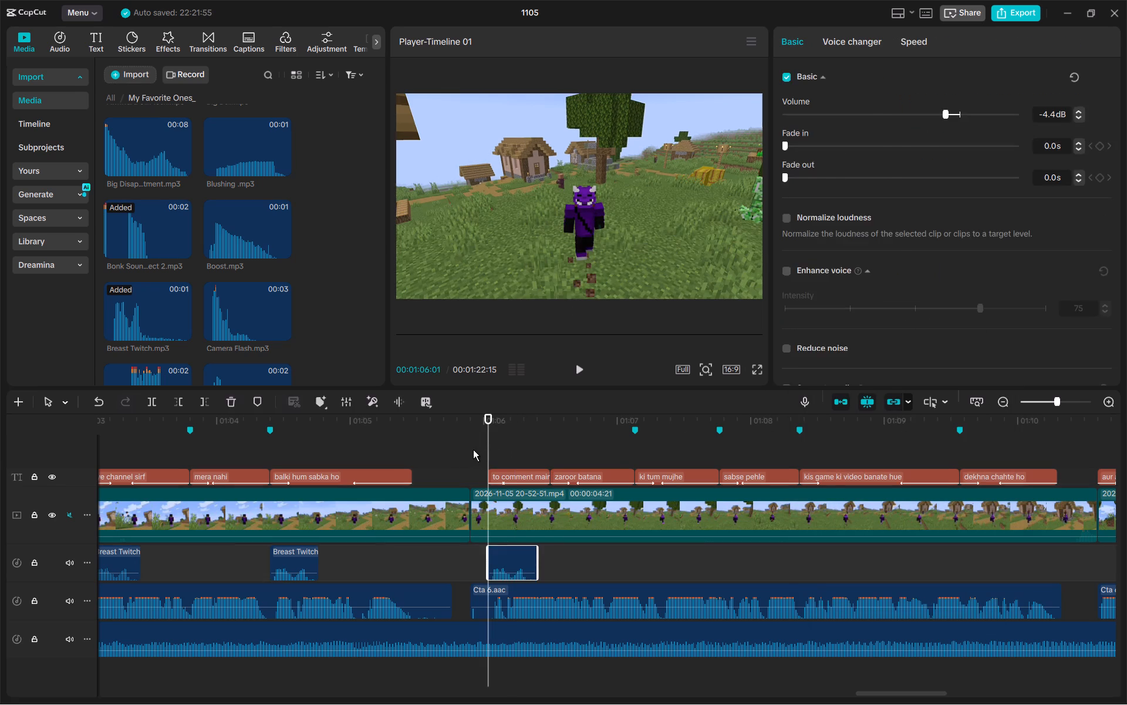
pyautogui.click(457, 455)
pyautogui.press('space')
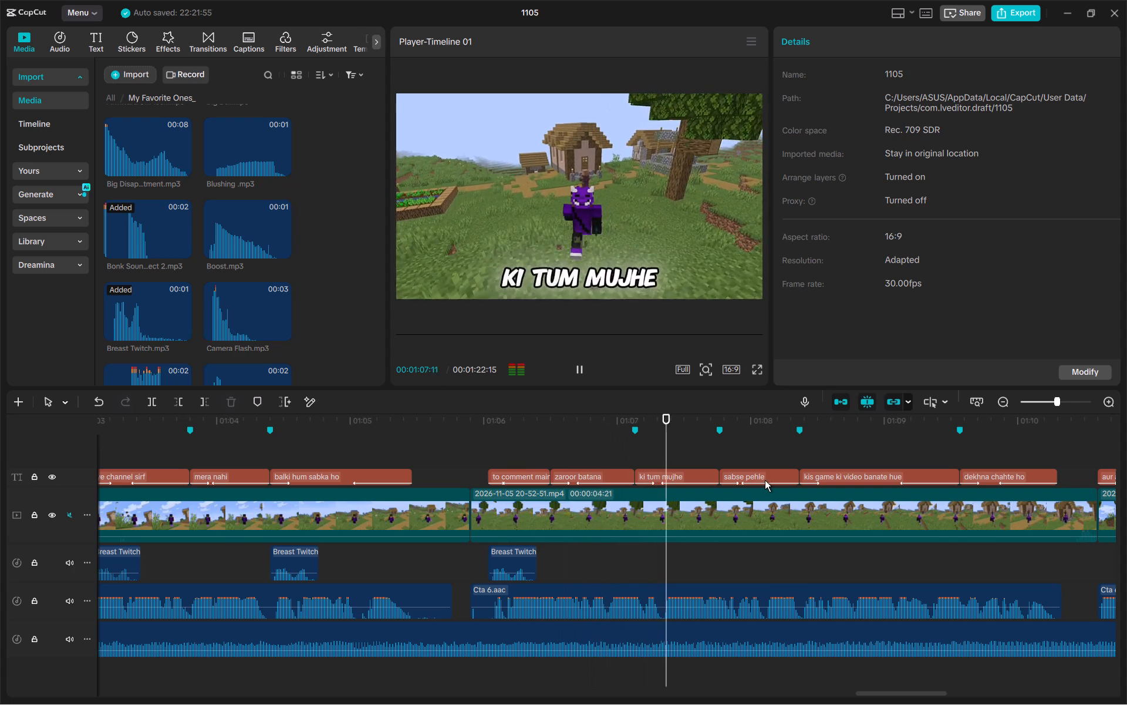
# Stop playback at the "kis game ki video banate hue" caption and set its text colour to a fully saturated vivid pink.
pyautogui.press('space')
pyautogui.click(818, 476)
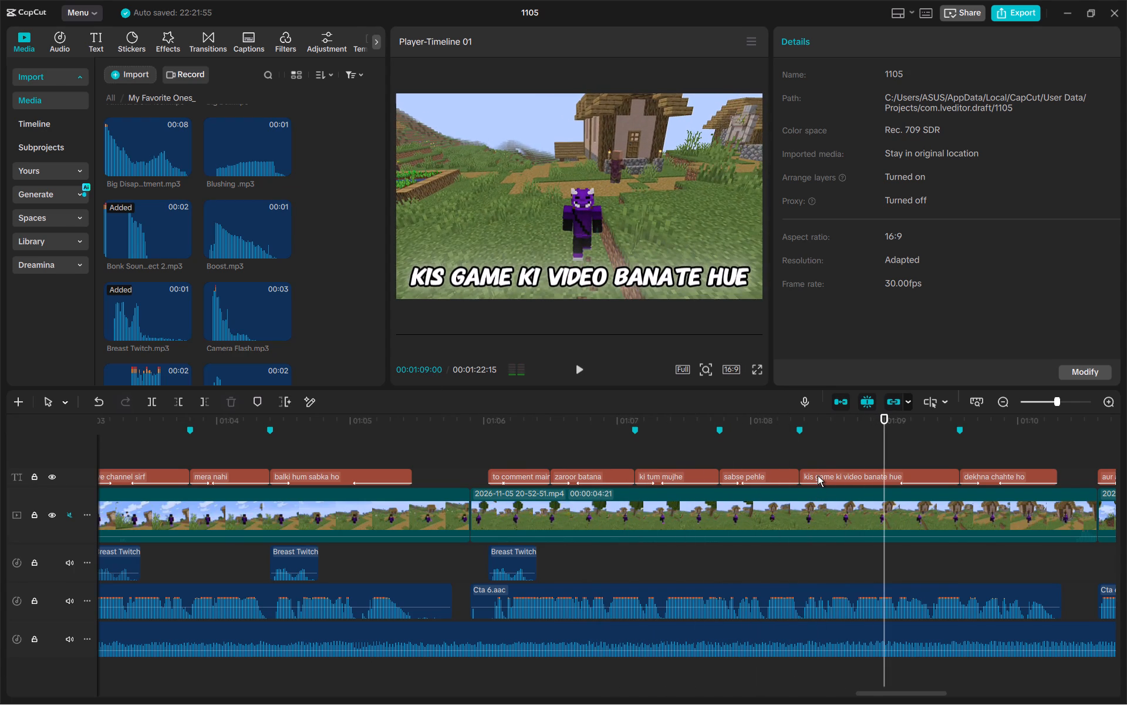
pyautogui.click(908, 476)
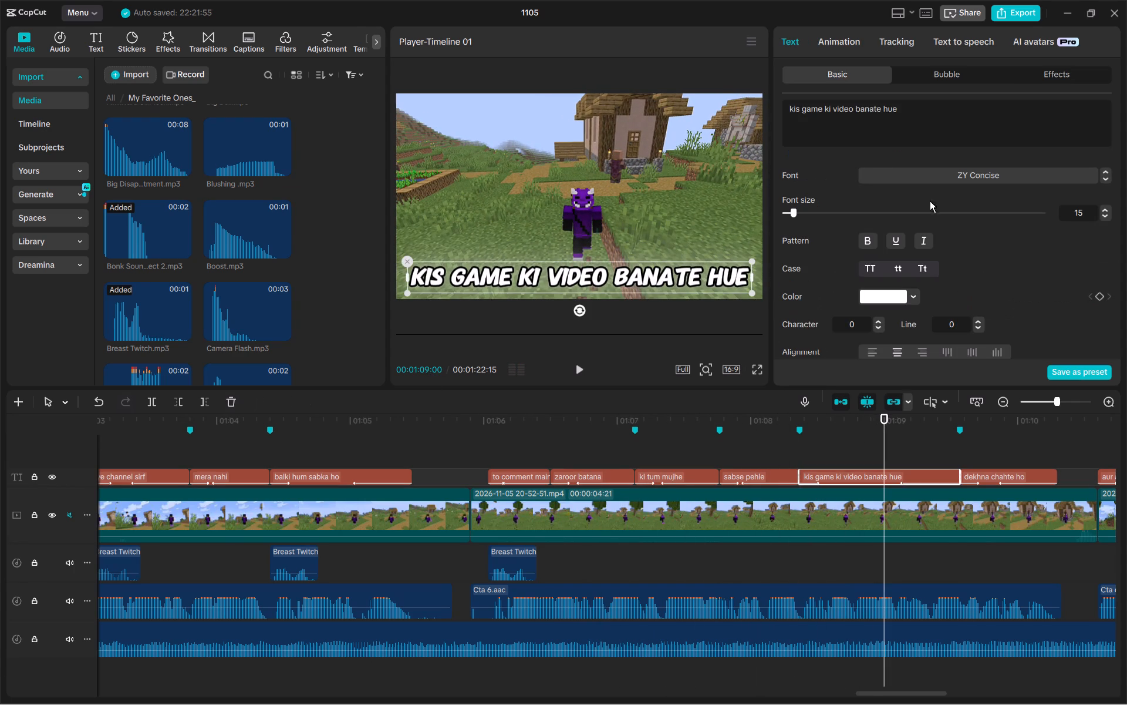
pyautogui.click(909, 298)
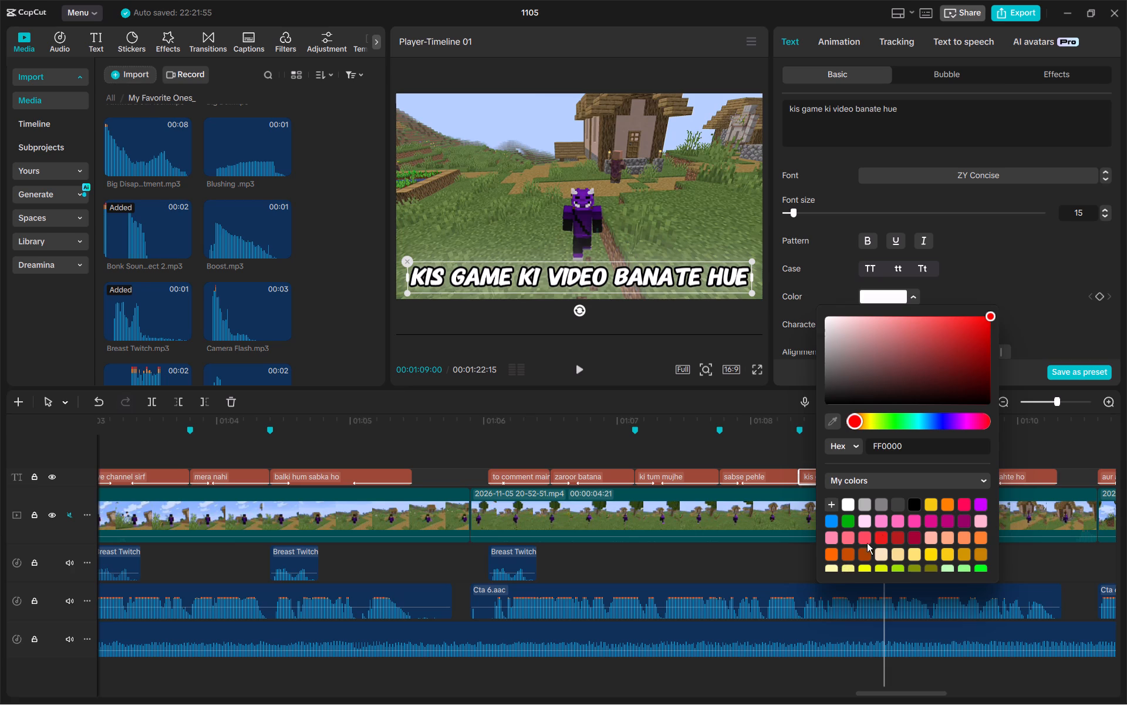
pyautogui.click(915, 521)
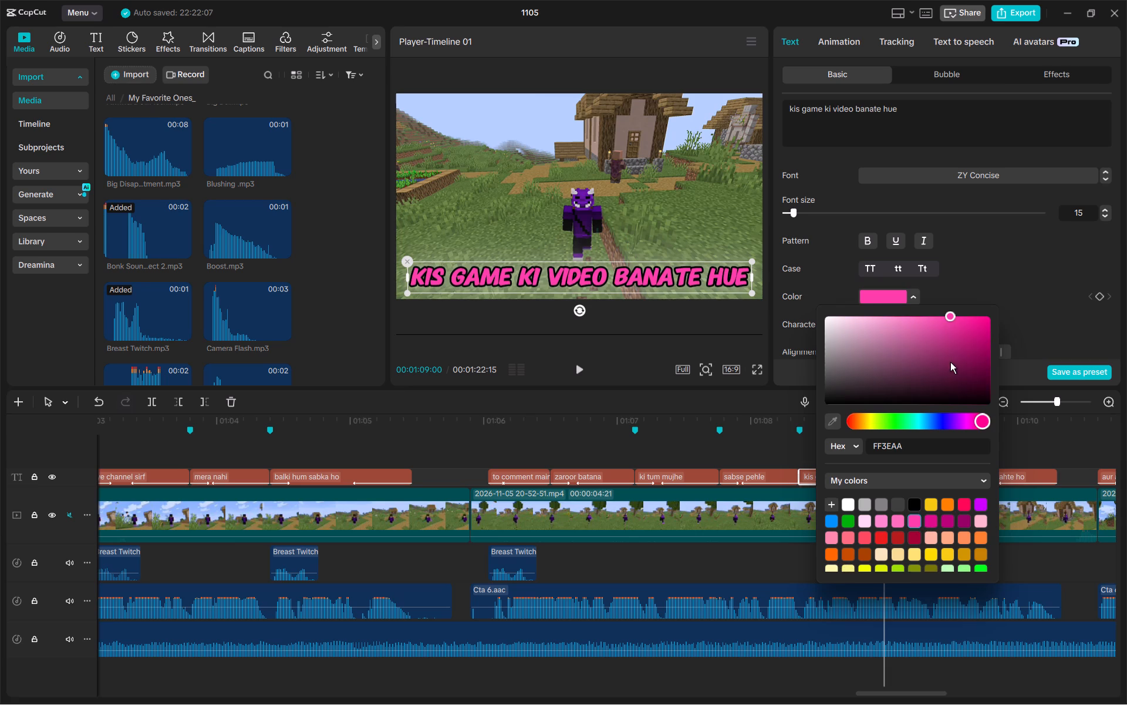
pyautogui.moveTo(952, 360); pyautogui.dragTo(1055, 257)
pyautogui.click(809, 441)
# Paste the Breast Twitch sound effect at the start of the "kis game ki video banate hue" caption and play on to the "subscribe" caption.
pyautogui.click(797, 446)
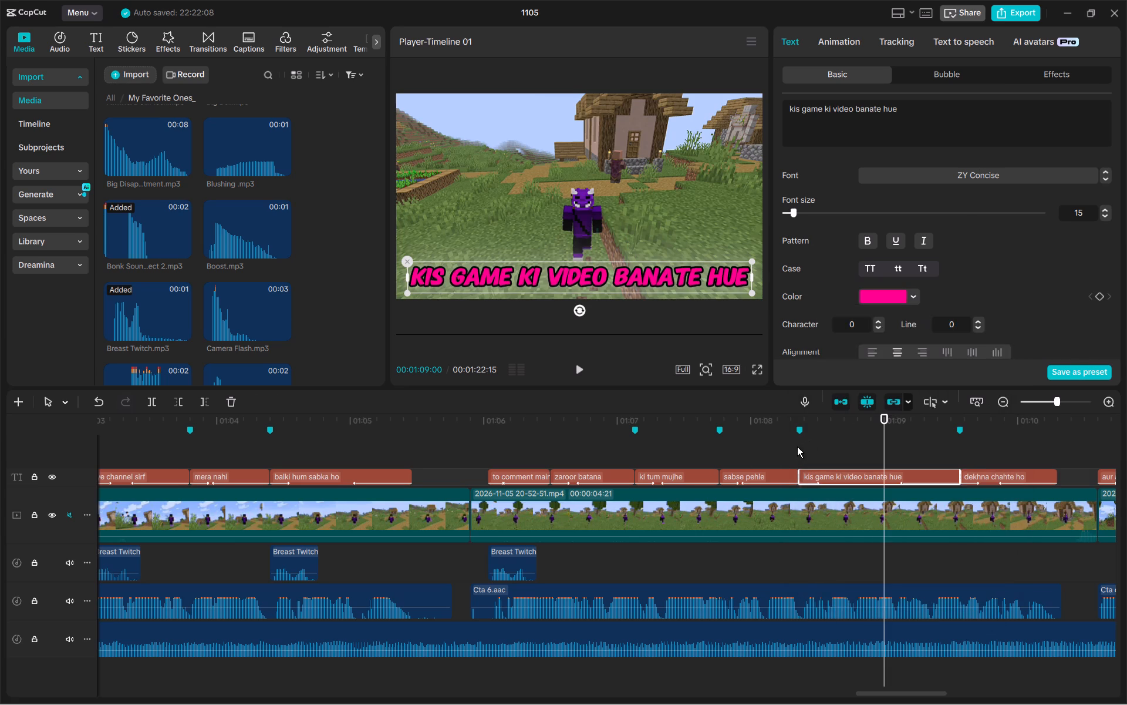
pyautogui.hotkey('ctrl', 'v')
pyautogui.click(673, 445)
pyautogui.press('space')
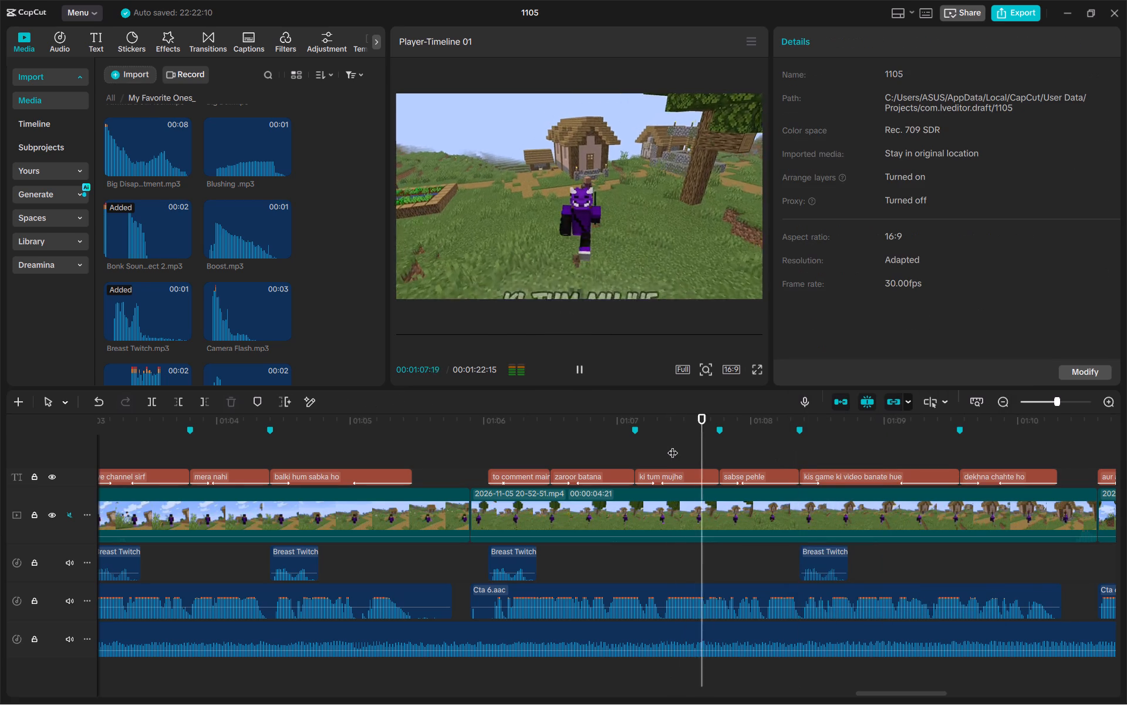
pyautogui.hscroll(-1, 673, 445)
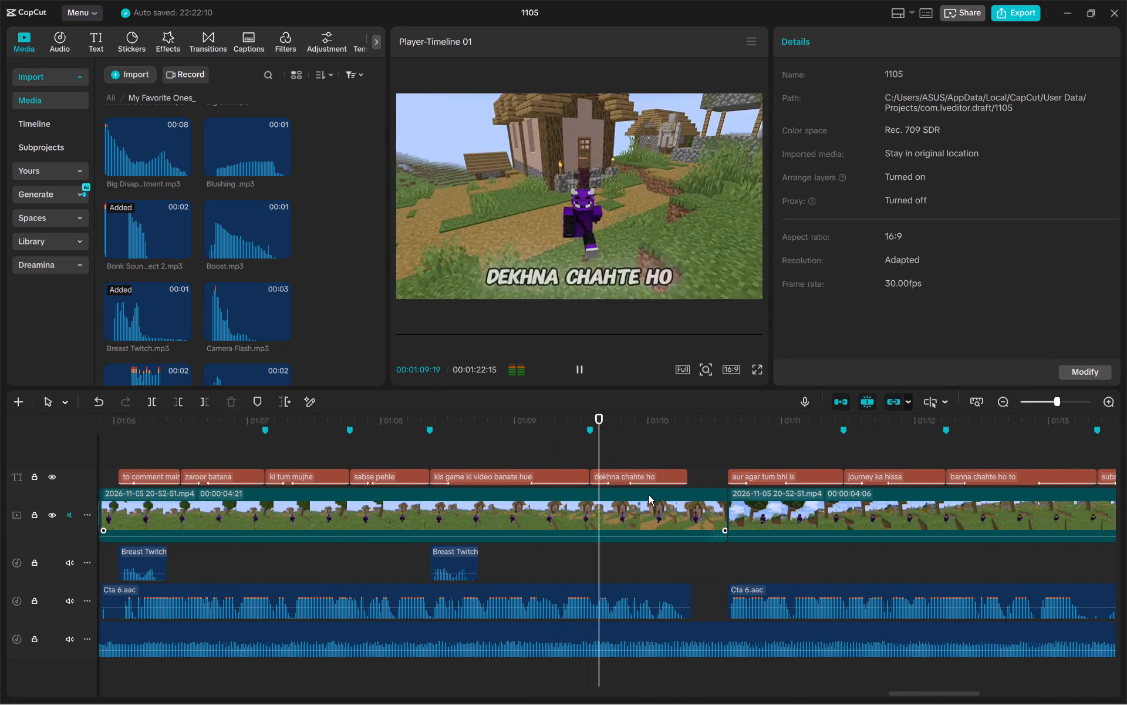
pyautogui.hscroll(-1, 713, 494)
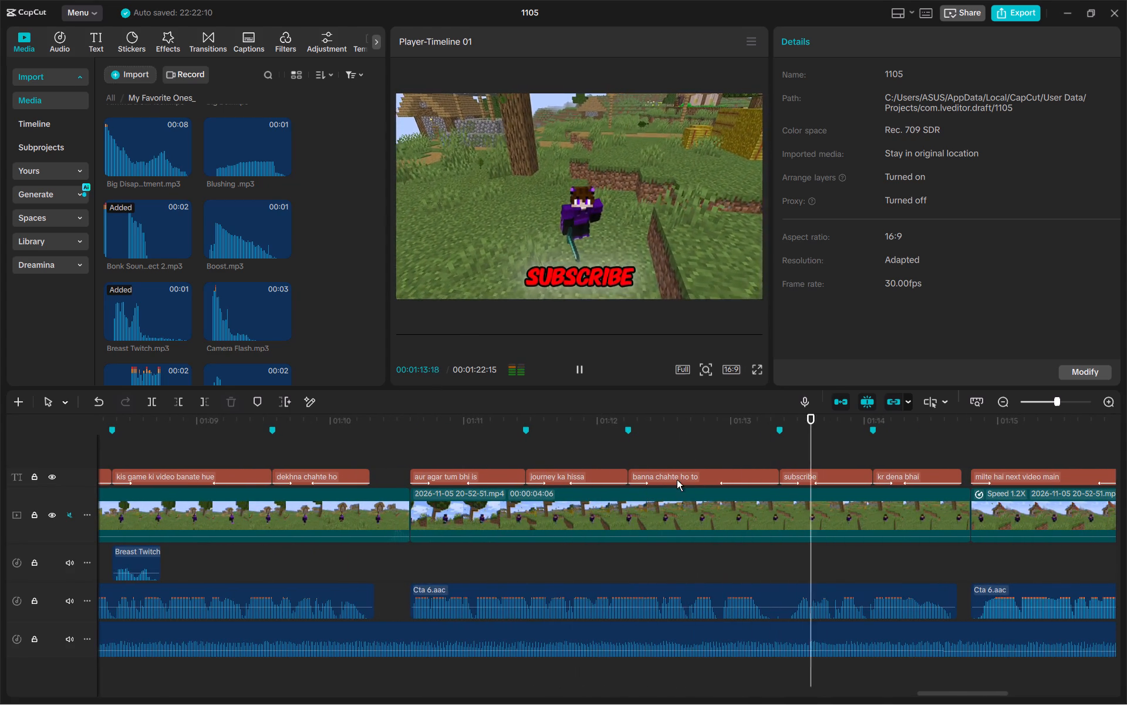
# Stop playback and paste the Breast Twitch sound effect at the start of the "subscribe" caption.
pyautogui.press('space')
pyautogui.click(781, 454)
pyautogui.hotkey('ctrl', 'v')
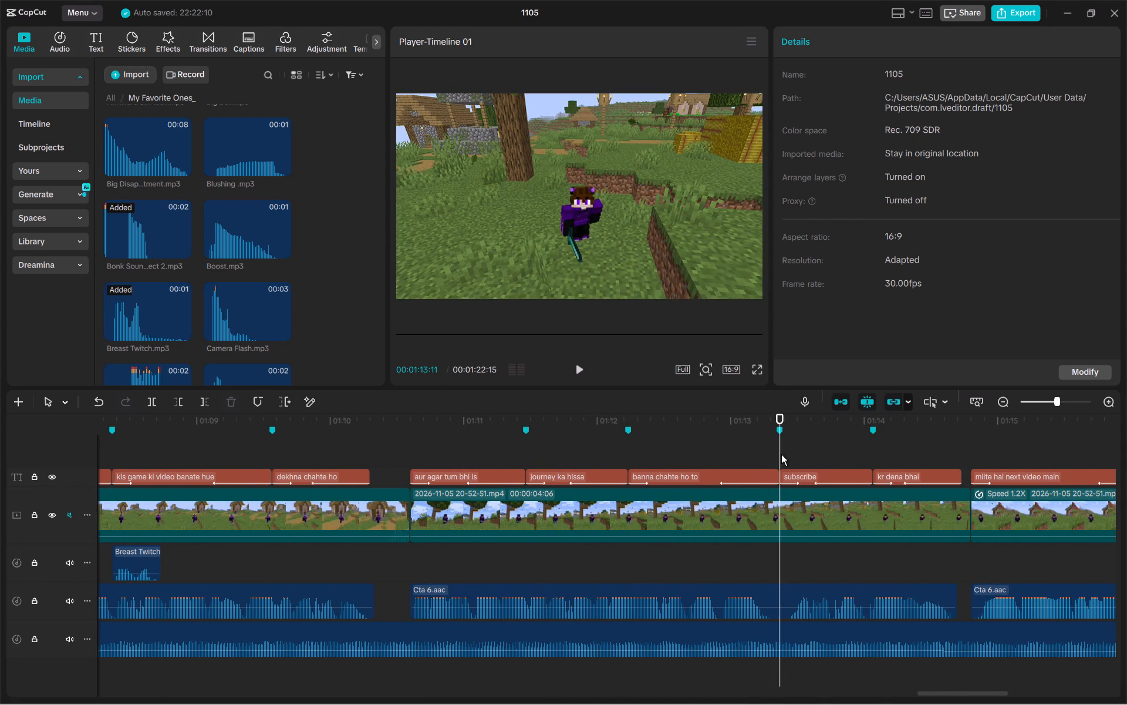
# Set the text colour of the "journey ka hissa" caption to bright green (00FF18).
pyautogui.click(659, 464)
pyautogui.click(564, 474)
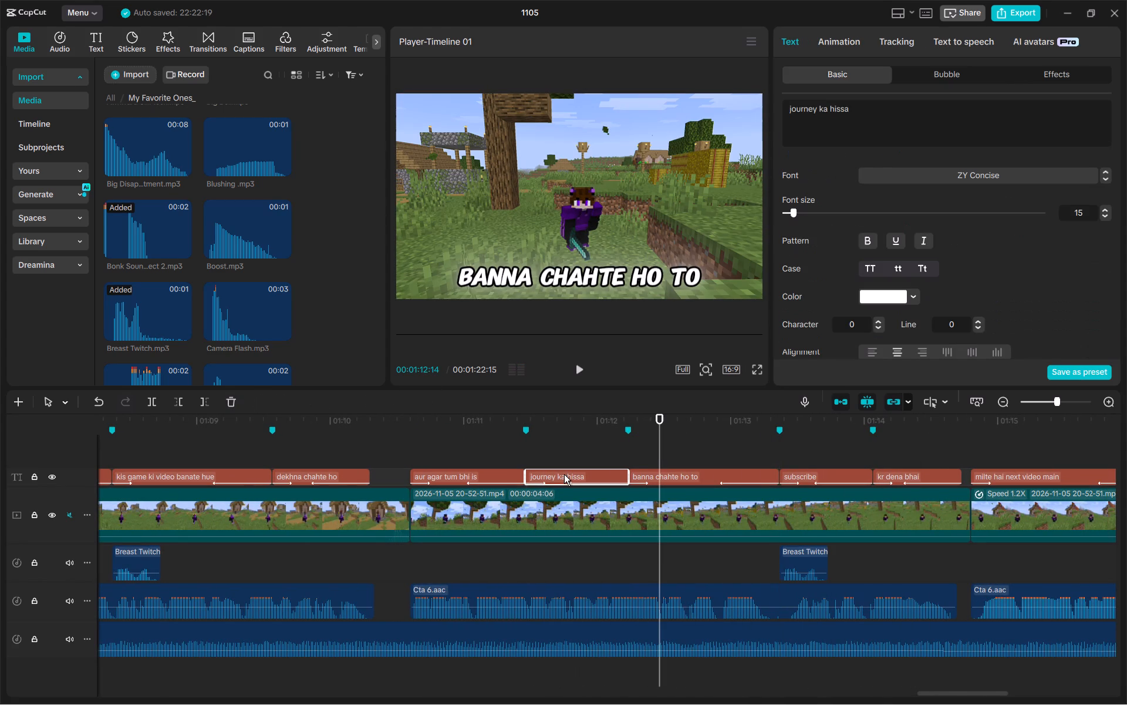
pyautogui.click(865, 291)
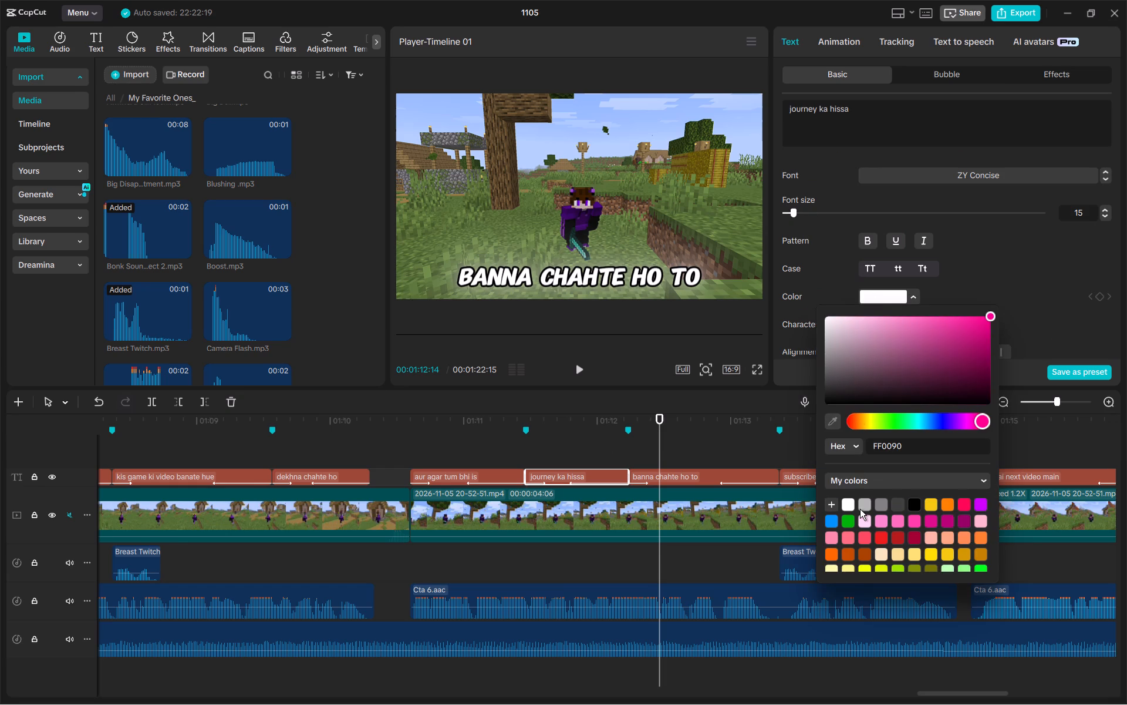
pyautogui.scroll(-1, 861, 509)
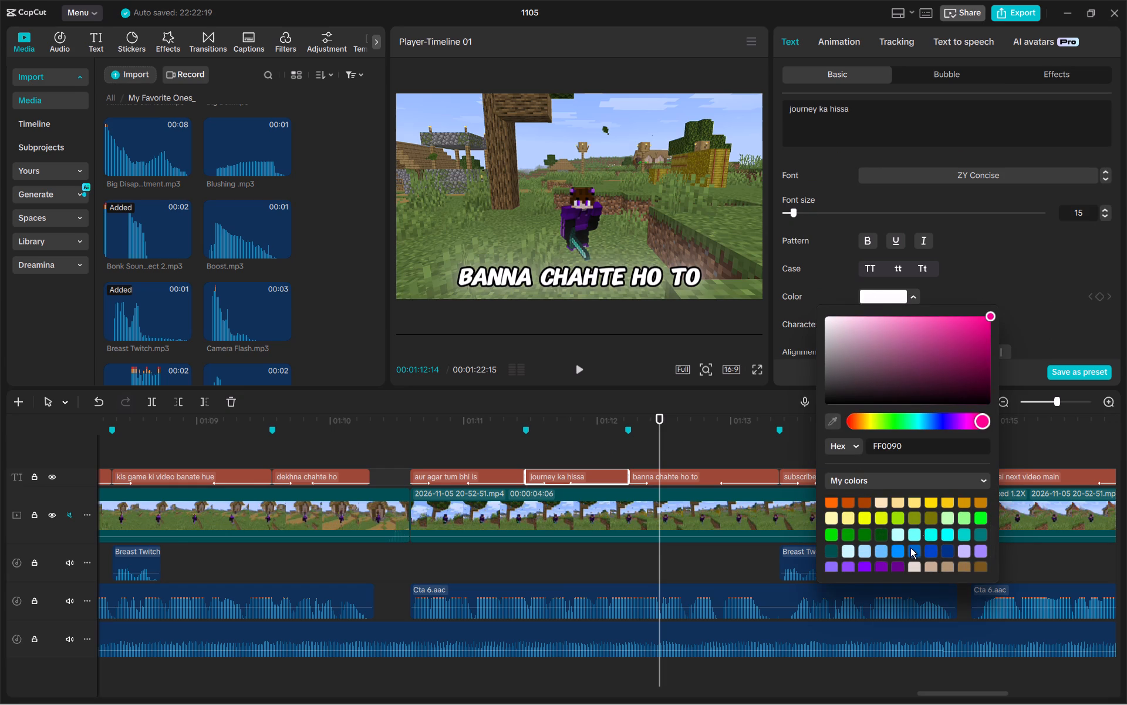
pyautogui.click(984, 511)
pyautogui.click(983, 515)
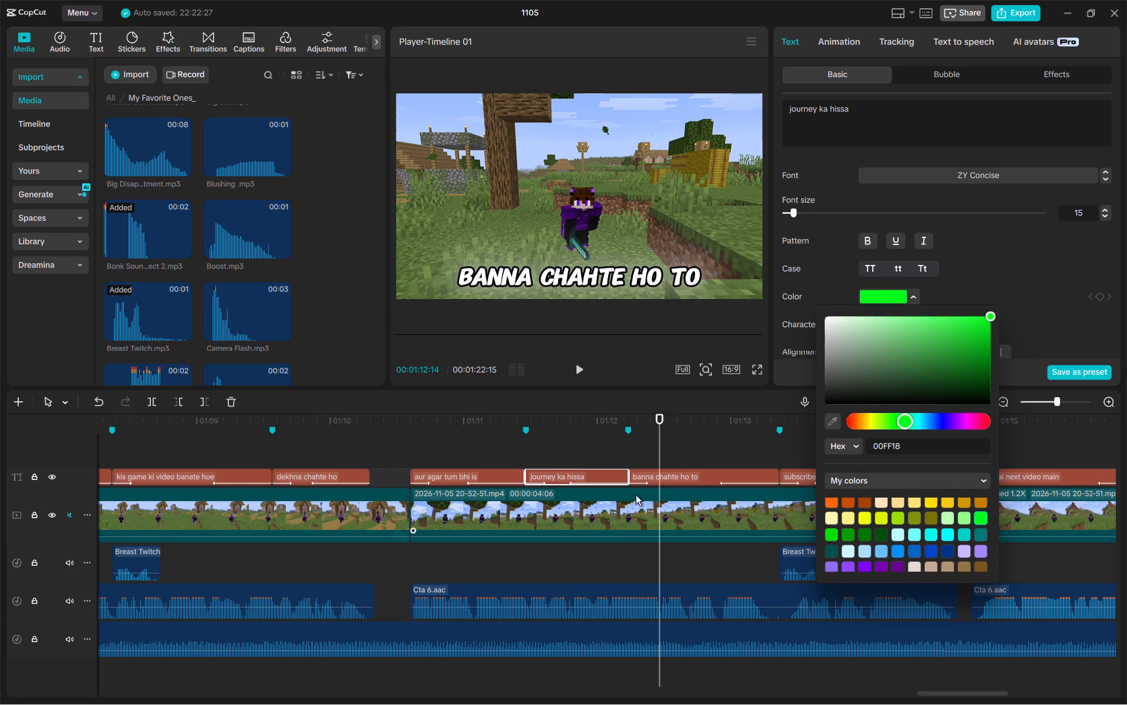
# Paste the Breast Twitch sound effect at the start of the "journey ka hissa" caption and play through the final "boy boy....." caption.
pyautogui.click(520, 449)
pyautogui.click(520, 449)
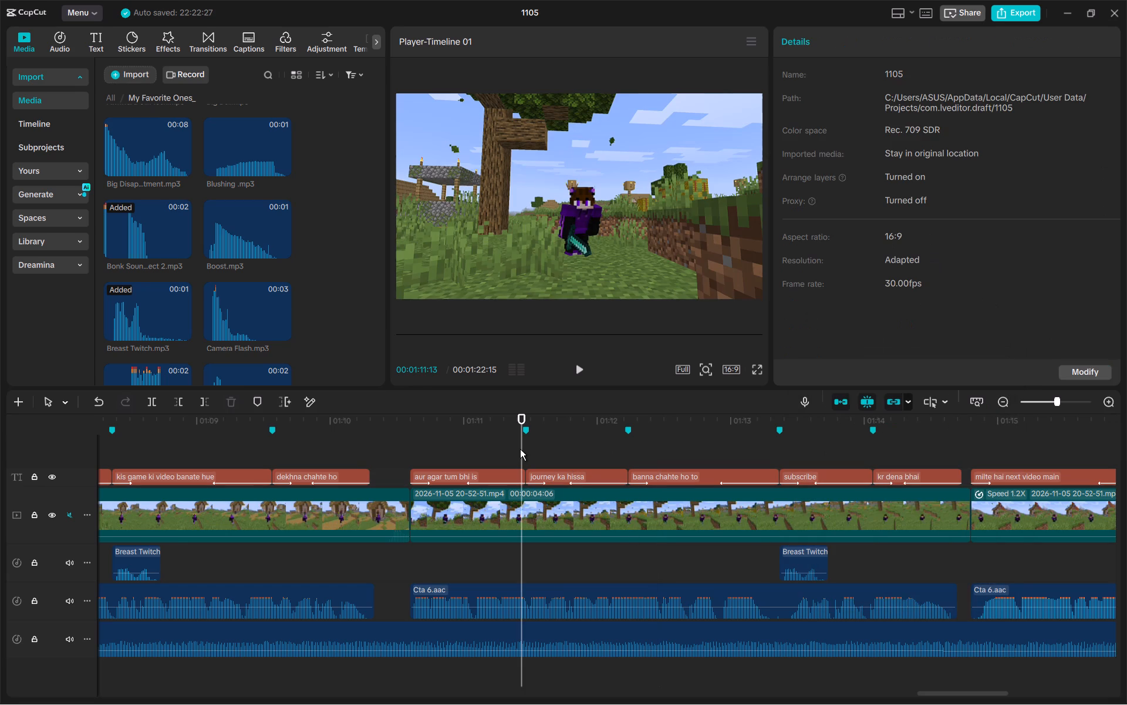
pyautogui.click(525, 452)
pyautogui.hotkey('ctrl', 'v')
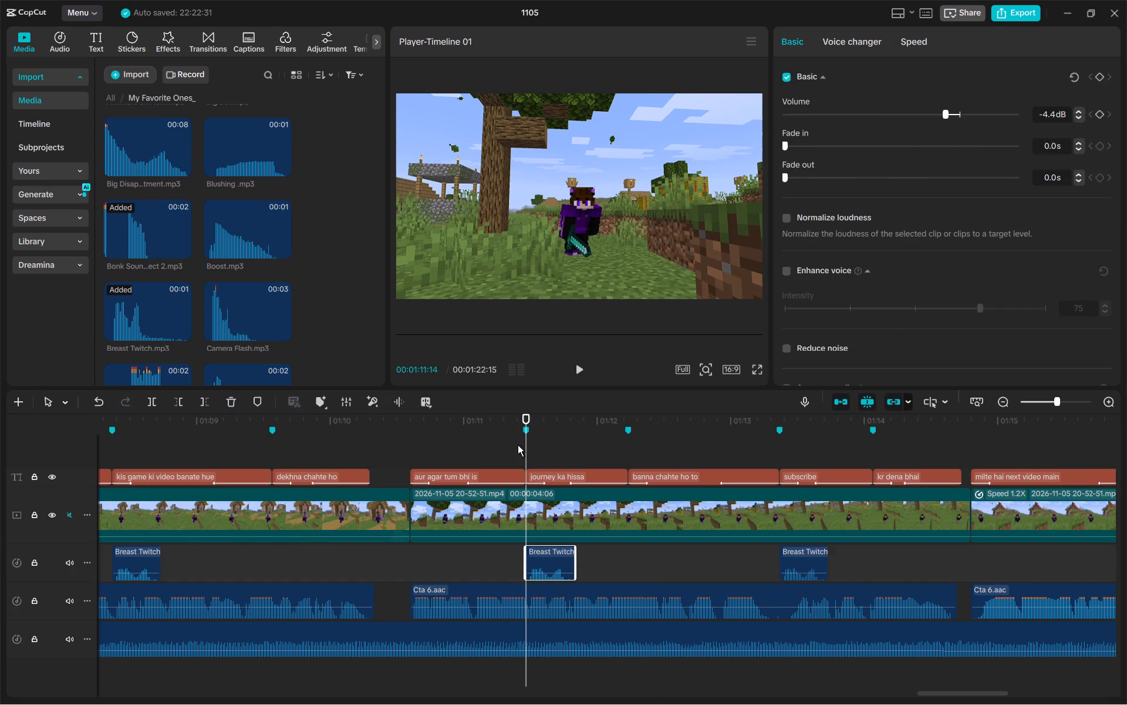
pyautogui.click(518, 445)
pyautogui.press('space')
pyautogui.hscroll(-2, 518, 445)
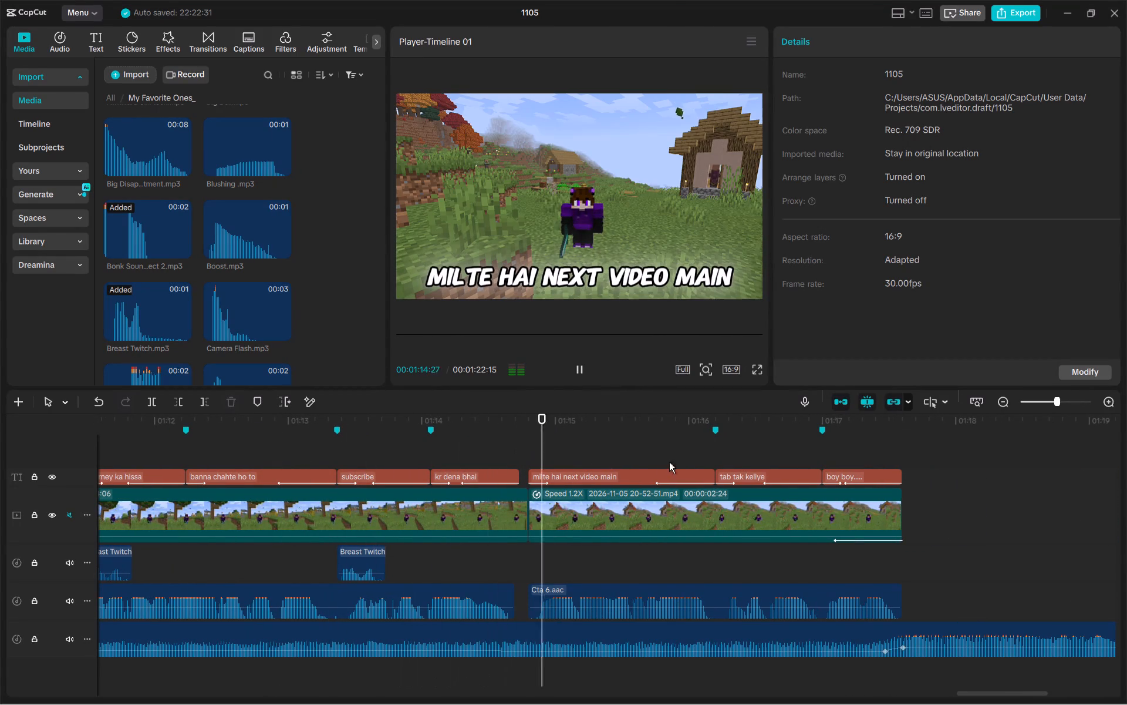
pyautogui.click(821, 455)
pyautogui.press('space')
pyautogui.press('space')
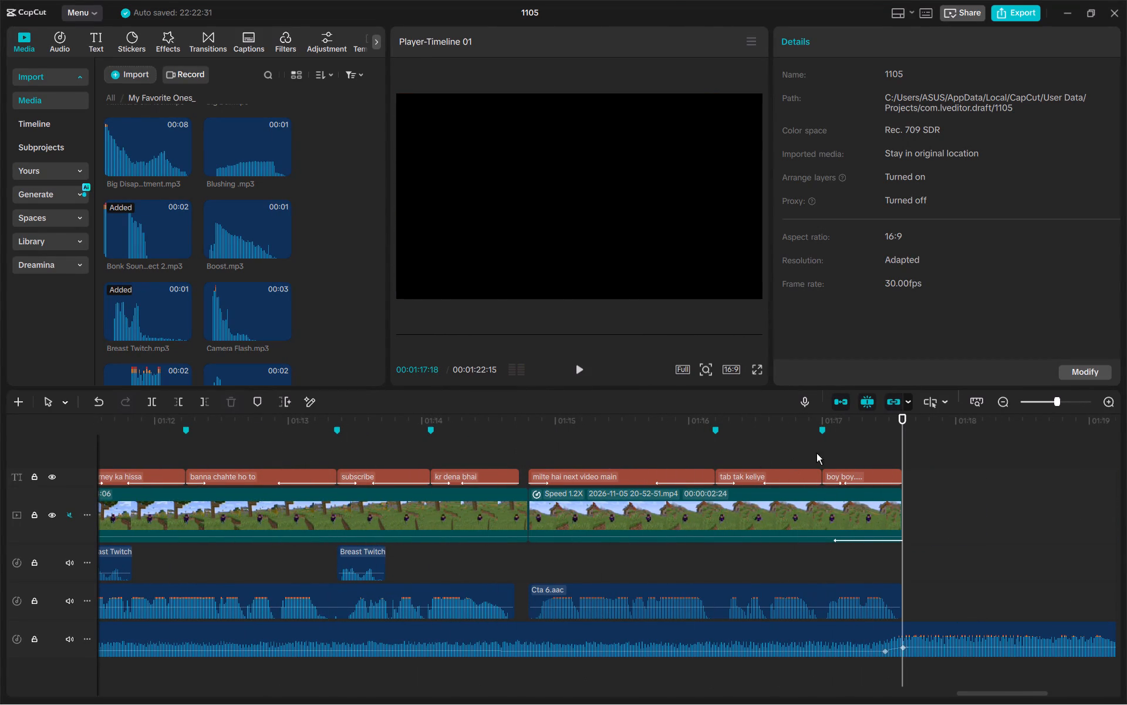
# Return to the start of the "boy boy....." caption and audition sound effects in the My Favorite Ones folder, ending with Swoosh 4.
pyautogui.click(829, 451)
pyautogui.click(824, 448)
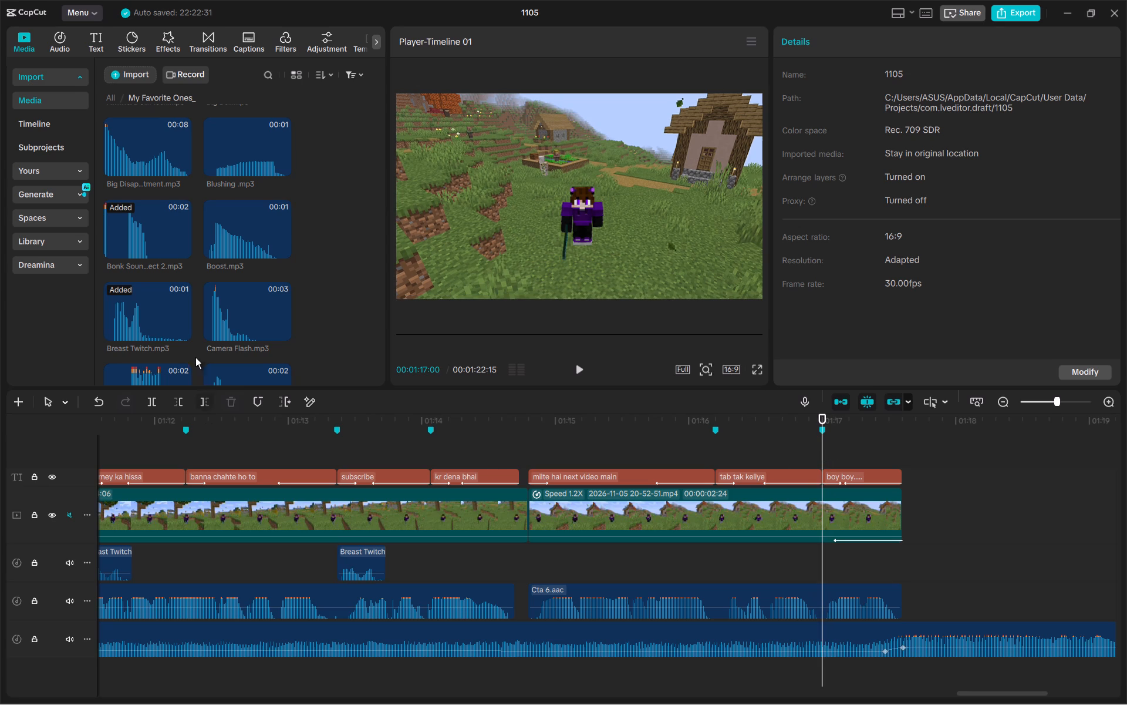
pyautogui.click(139, 333)
pyautogui.click(216, 320)
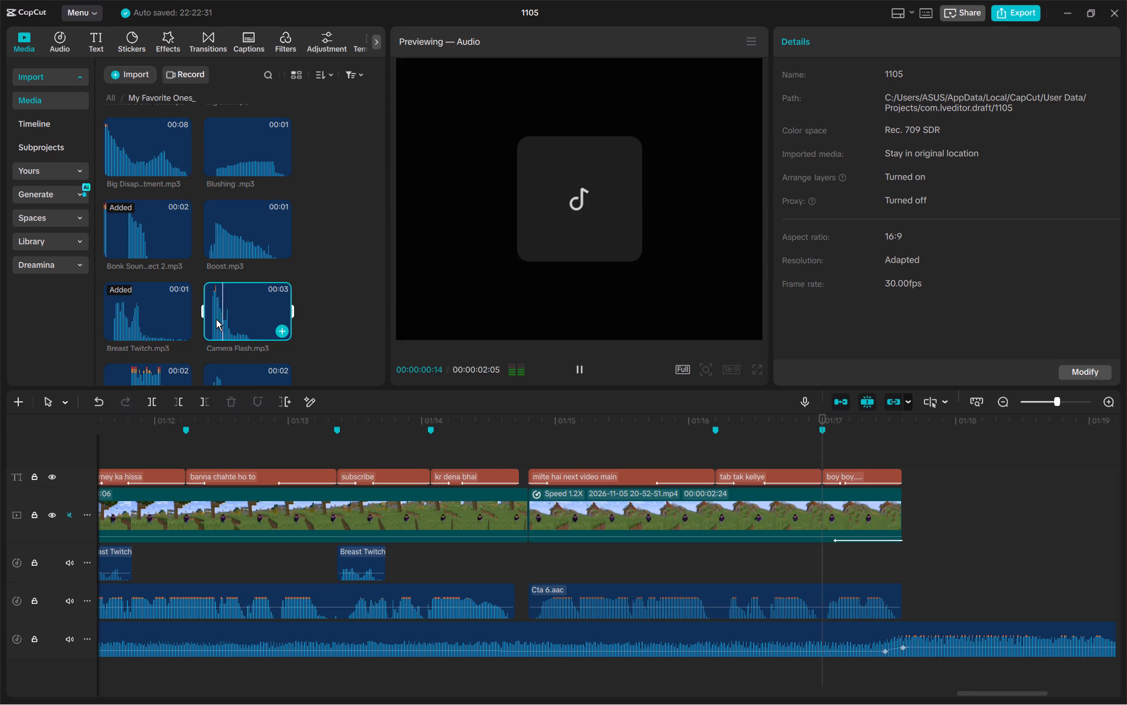
pyautogui.scroll(-2, 216, 319)
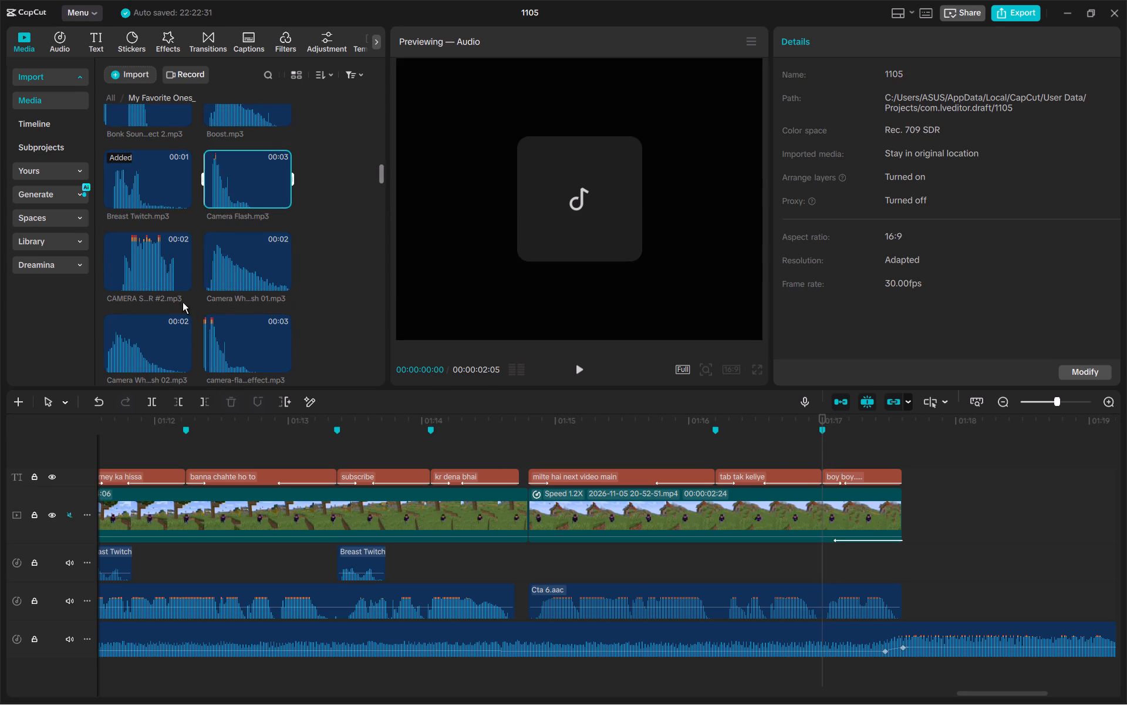
pyautogui.click(151, 268)
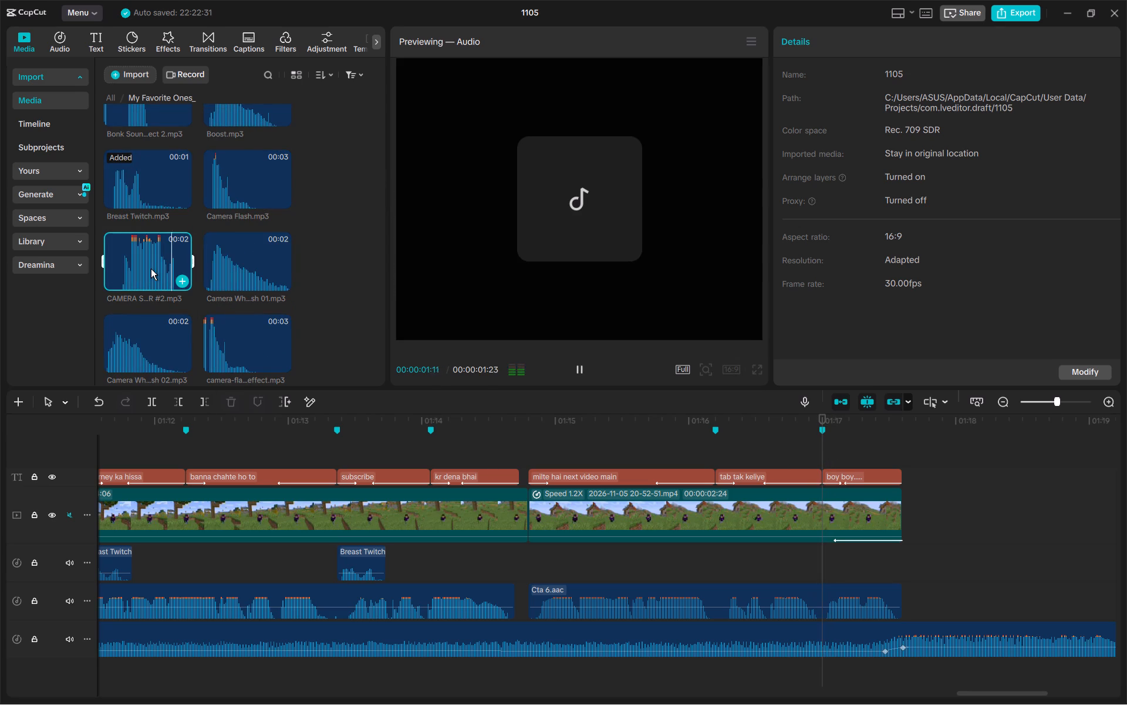
pyautogui.click(251, 246)
pyautogui.scroll(-2, 244, 283)
pyautogui.click(164, 294)
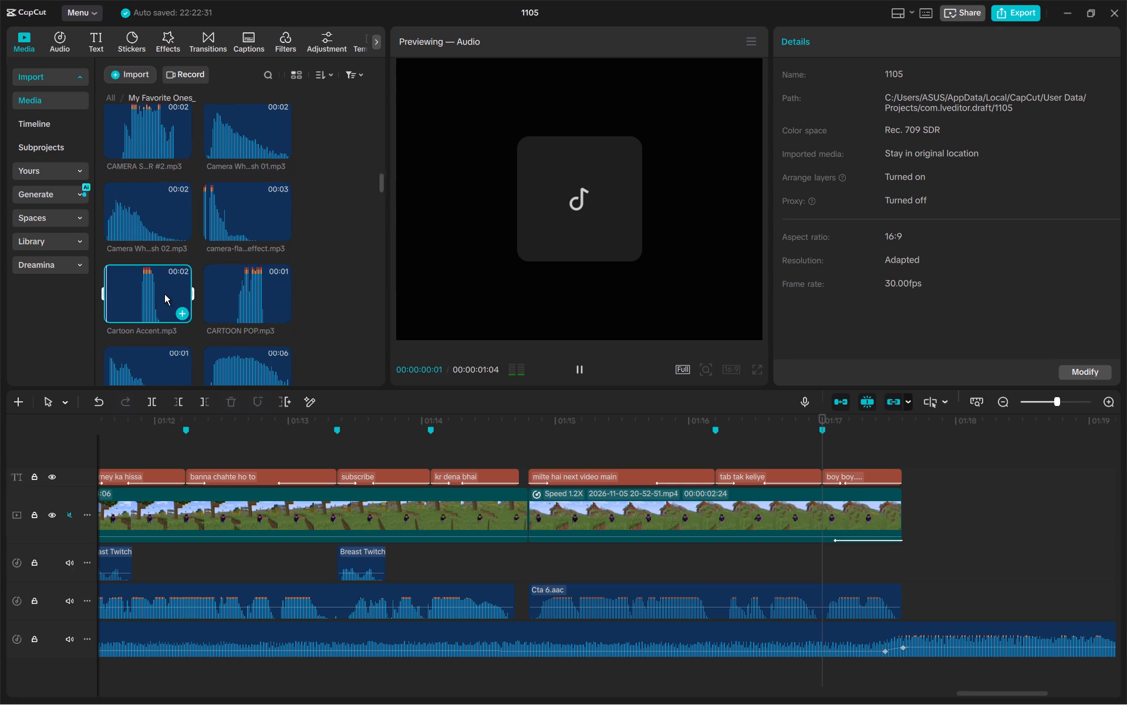
pyautogui.click(226, 293)
pyautogui.scroll(-2, 226, 293)
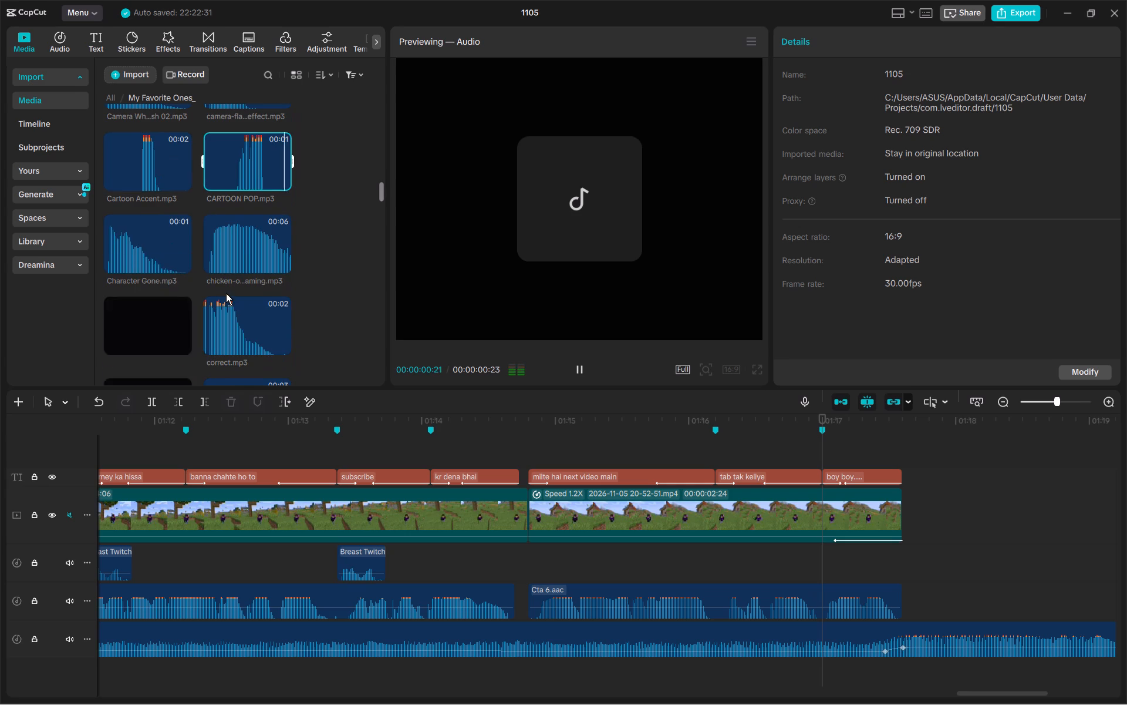
pyautogui.click(222, 264)
pyautogui.scroll(-3, 225, 291)
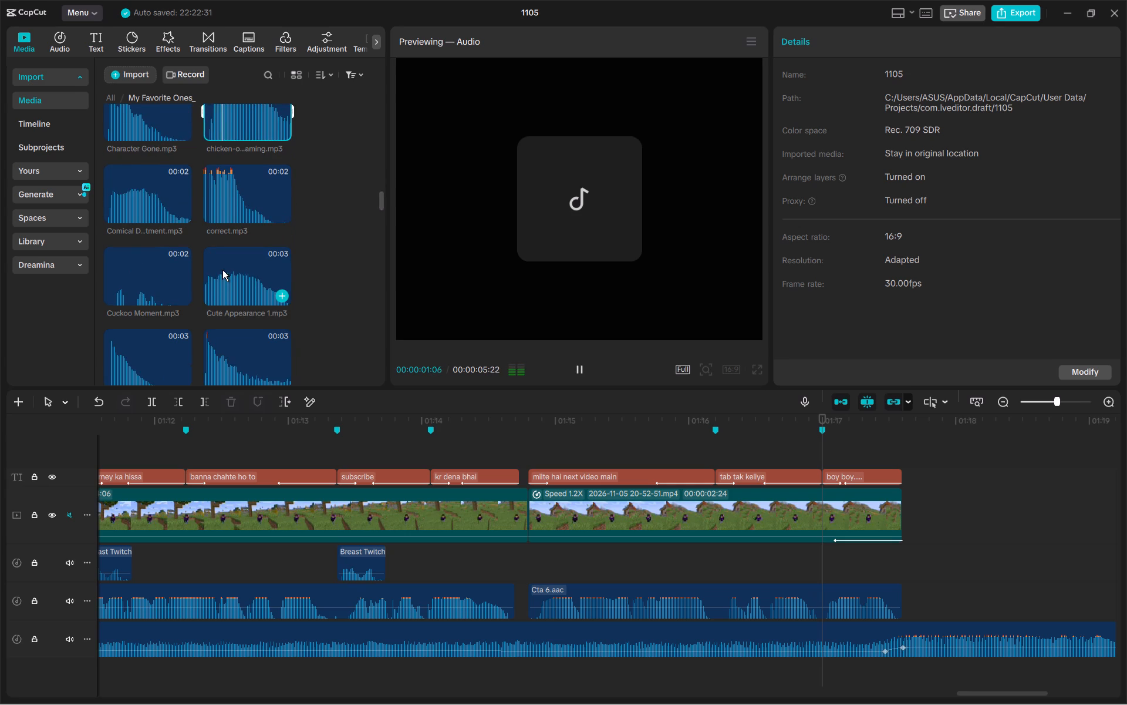
pyautogui.click(143, 221)
pyautogui.scroll(-3, 141, 281)
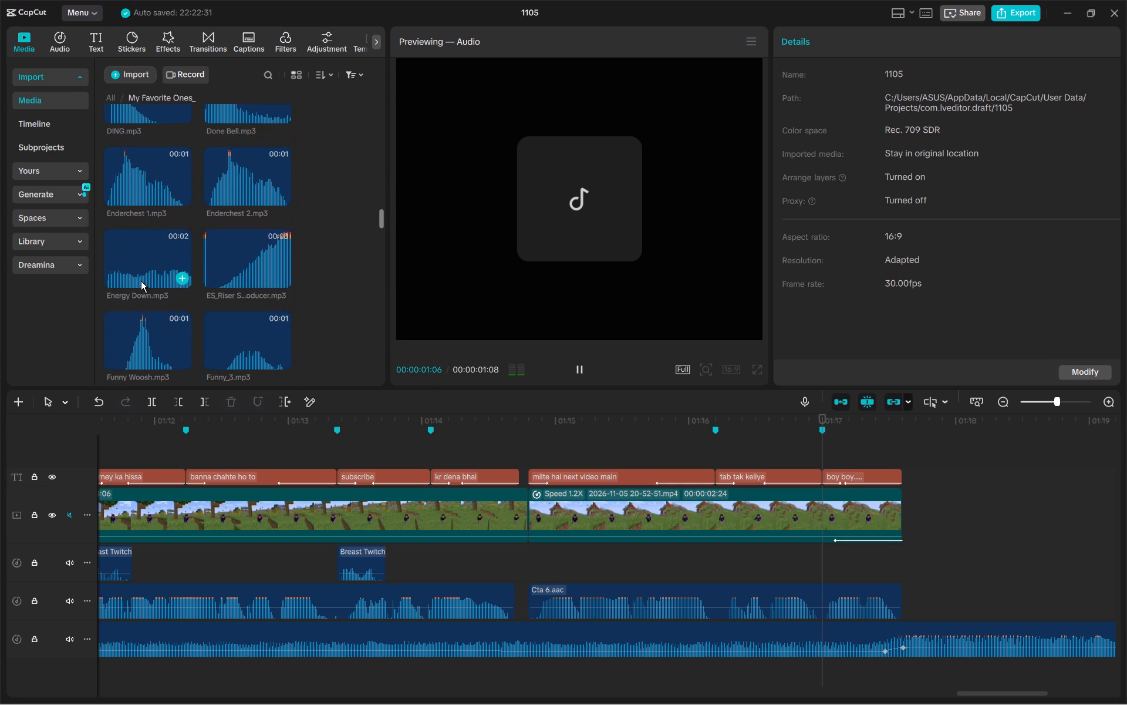
pyautogui.scroll(-3, 141, 281)
pyautogui.scroll(-20, 141, 281)
pyautogui.scroll(-12, 141, 281)
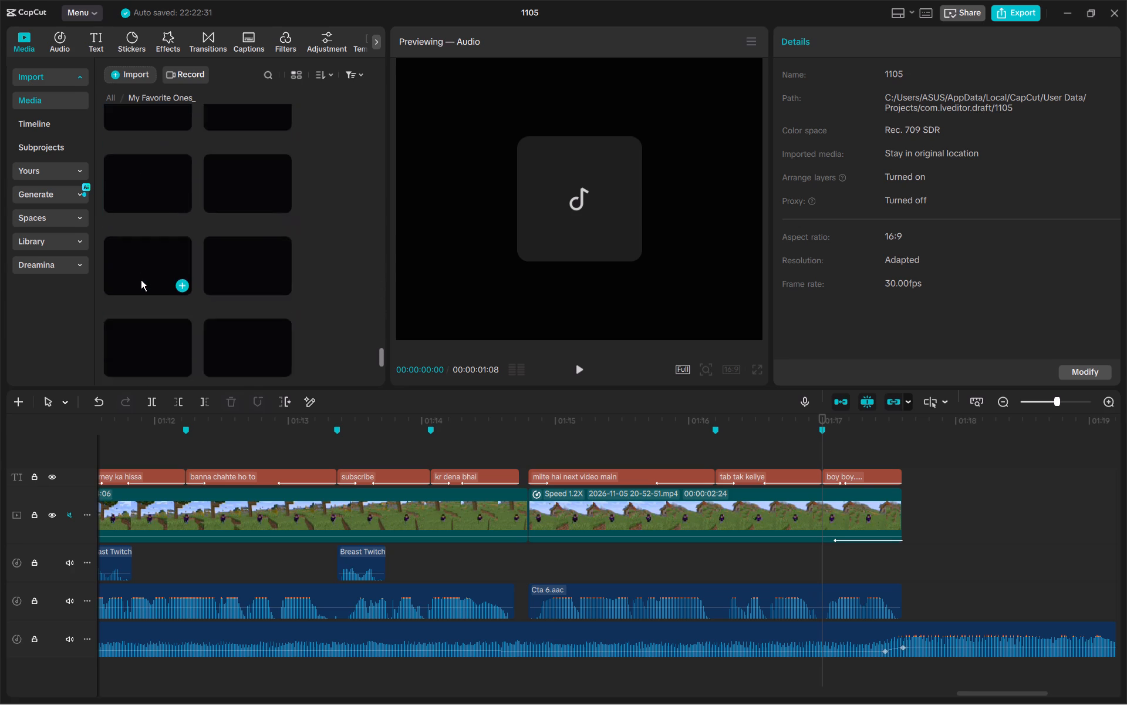
pyautogui.scroll(-12, 141, 280)
pyautogui.click(119, 318)
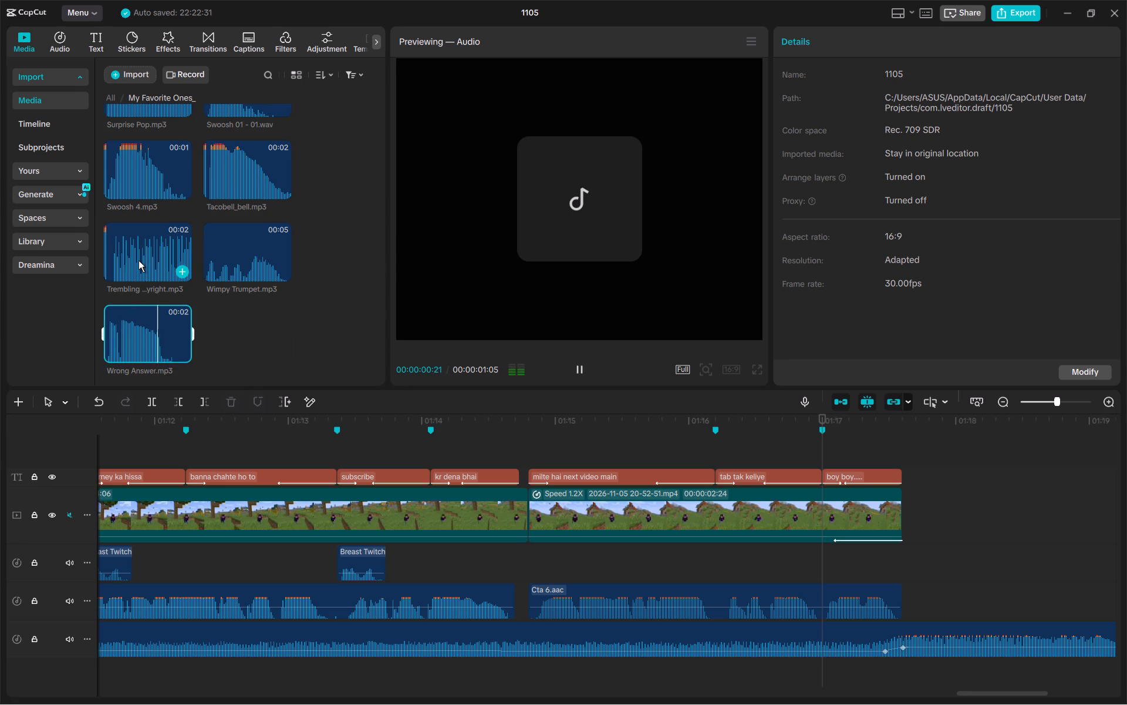
pyautogui.click(139, 260)
pyautogui.click(237, 262)
pyautogui.click(235, 185)
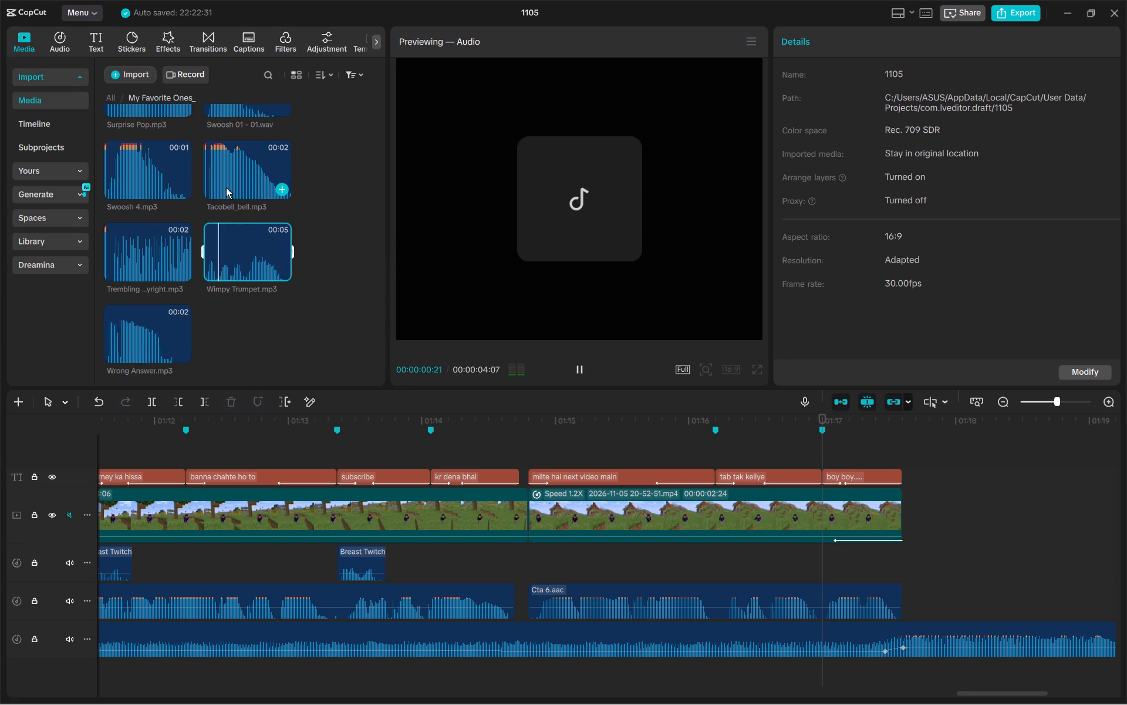
pyautogui.click(133, 185)
pyautogui.scroll(1, 168, 209)
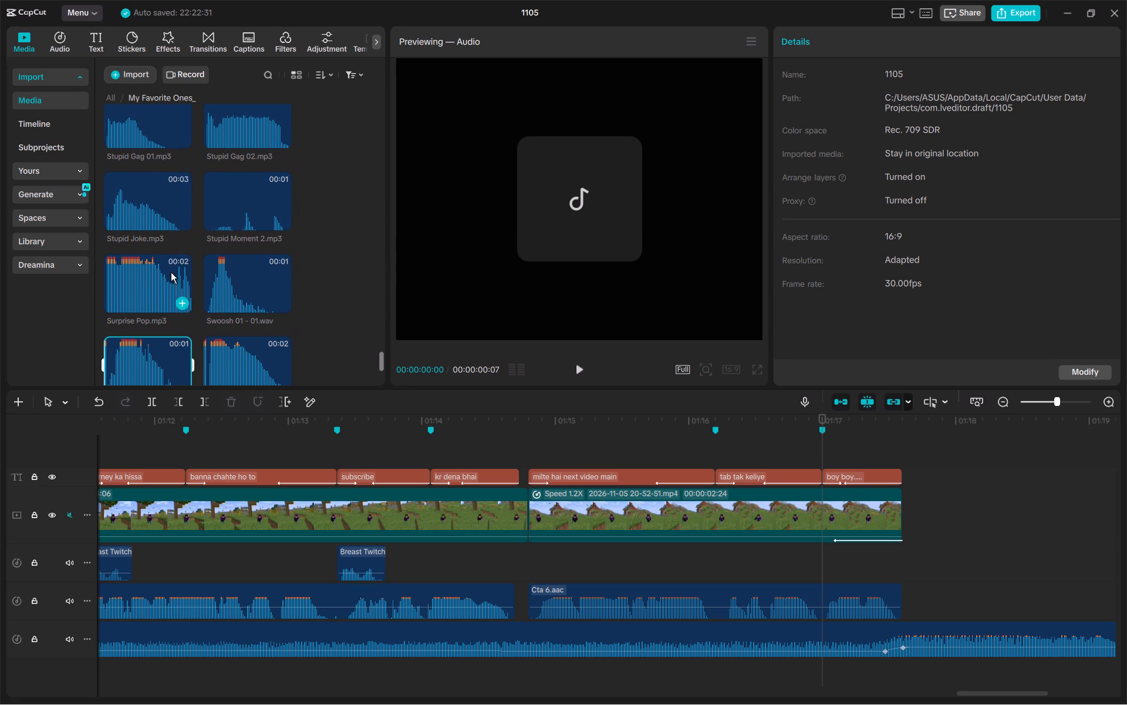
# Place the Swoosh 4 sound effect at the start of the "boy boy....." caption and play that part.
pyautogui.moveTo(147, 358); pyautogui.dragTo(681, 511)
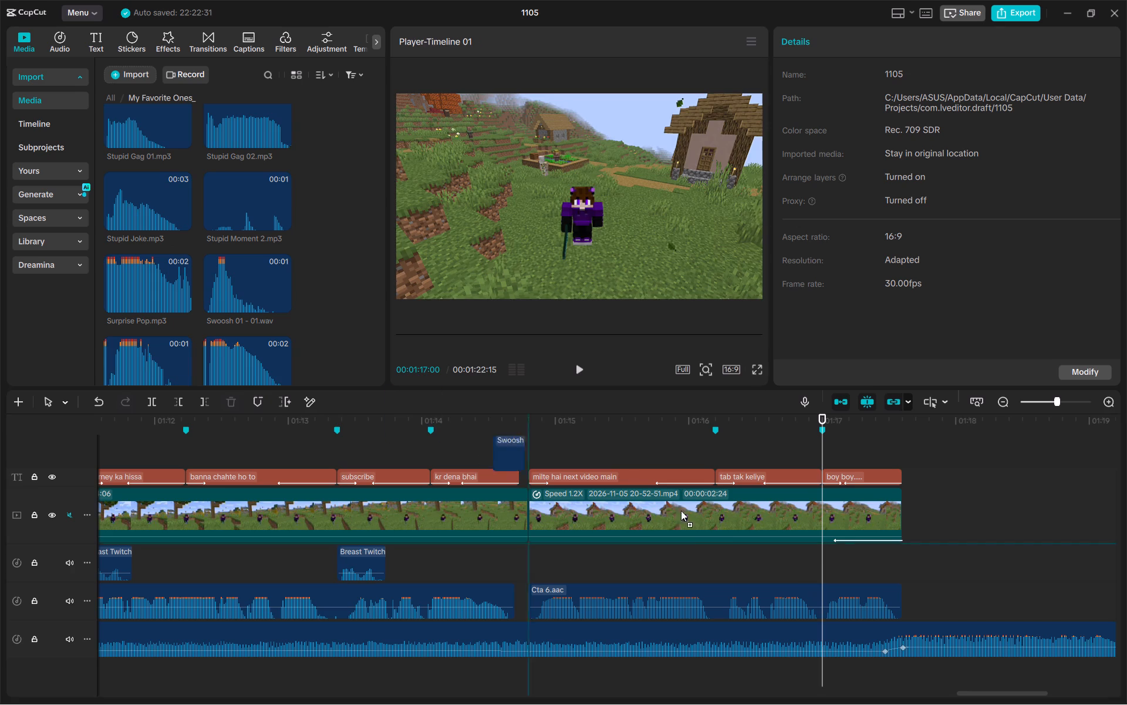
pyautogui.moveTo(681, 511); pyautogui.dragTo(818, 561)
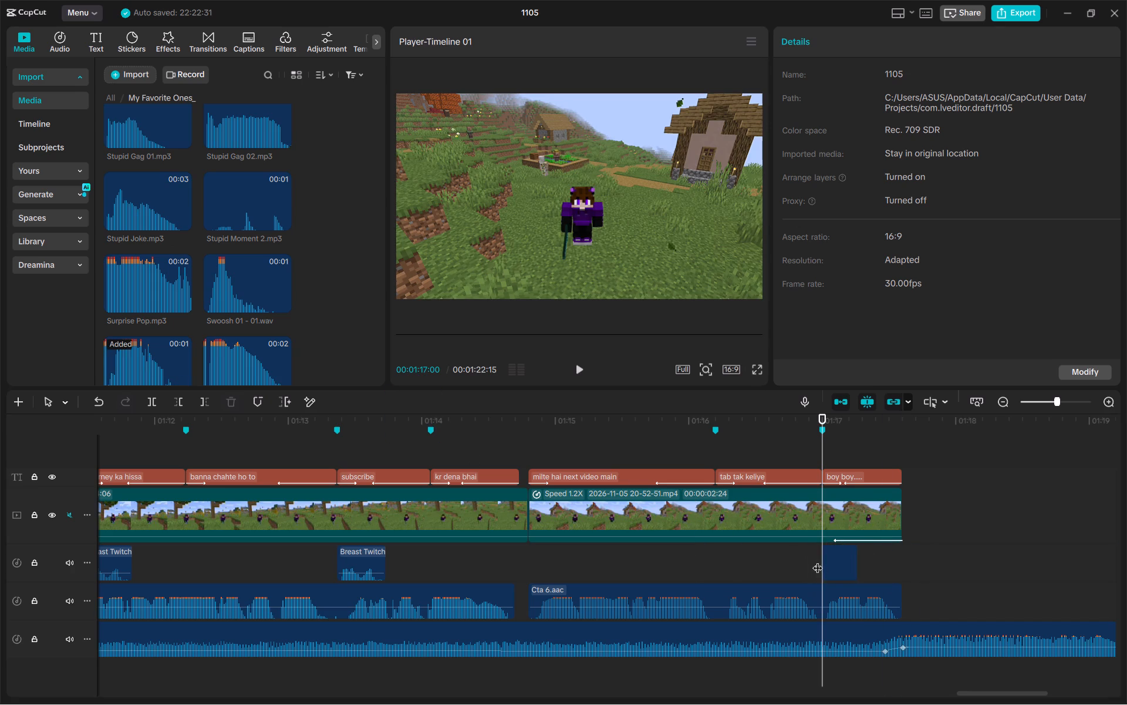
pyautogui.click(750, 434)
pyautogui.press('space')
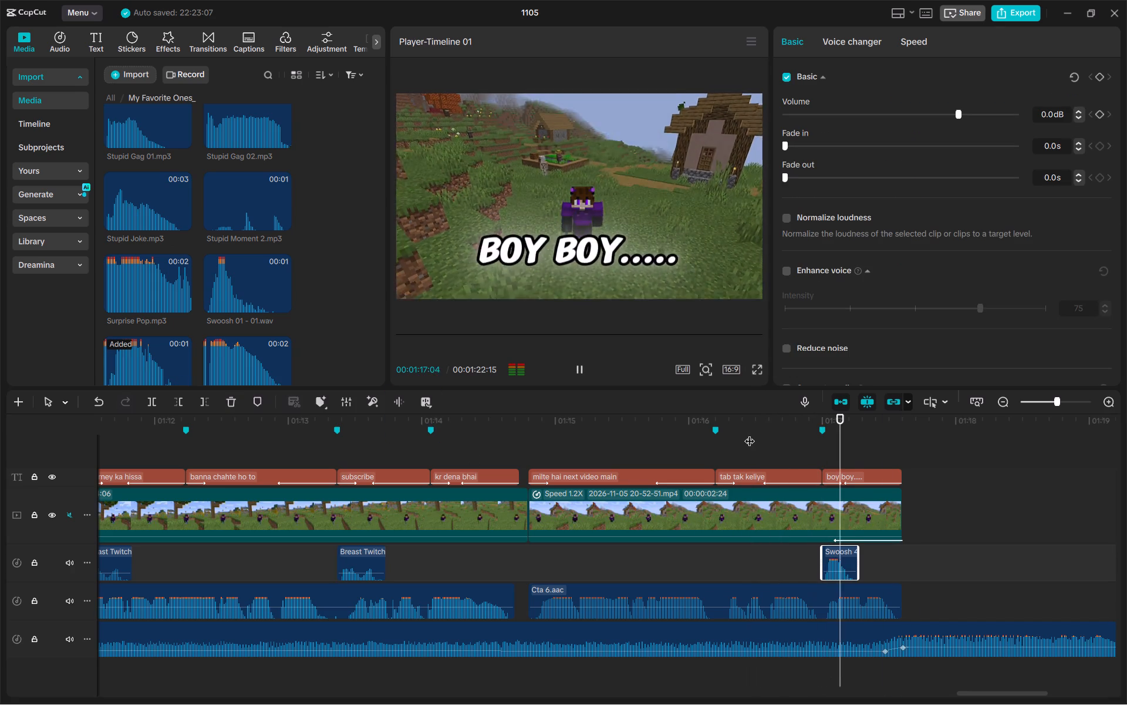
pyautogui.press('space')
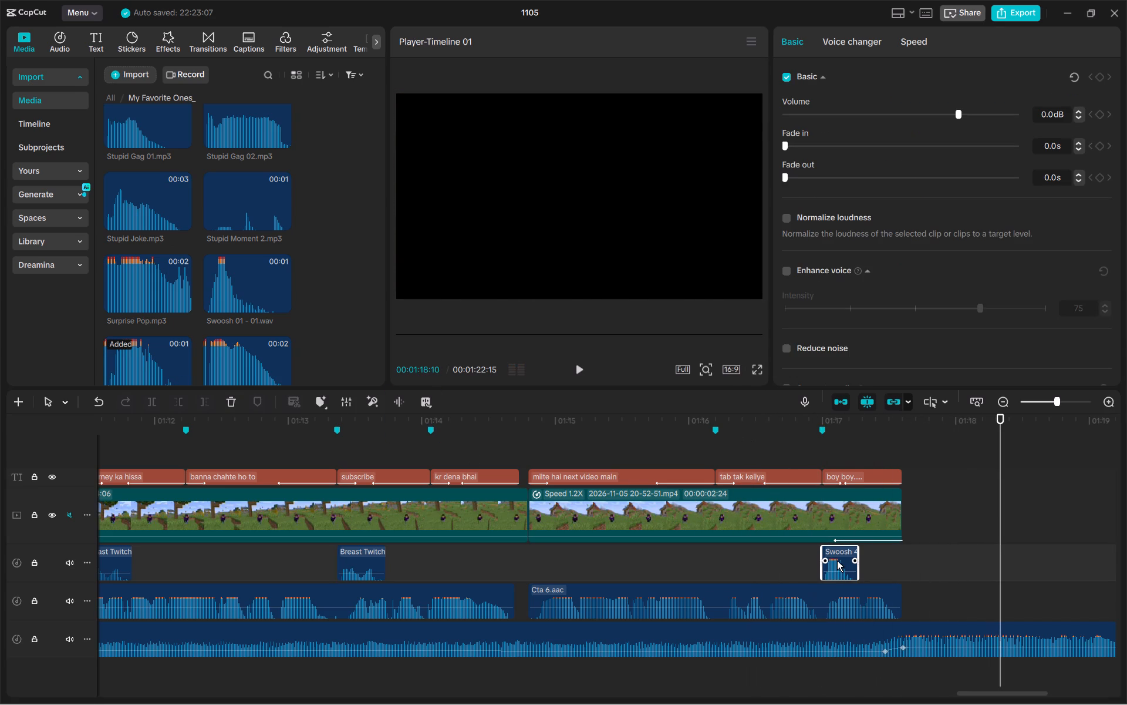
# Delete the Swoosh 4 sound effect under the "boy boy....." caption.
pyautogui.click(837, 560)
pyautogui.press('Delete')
# Return the playhead to the start of the timeline and review the video from the beginning, switching the preview to full screen.
pyautogui.click(723, 557)
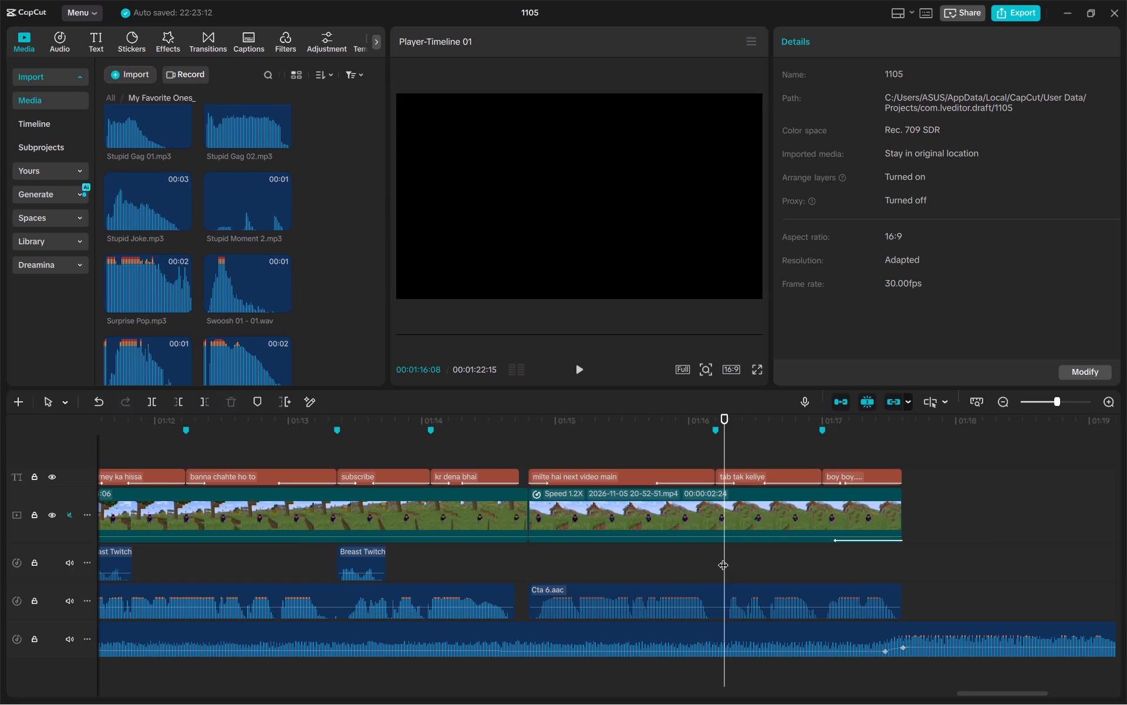
pyautogui.moveTo(723, 558); pyautogui.dragTo(63, 494)
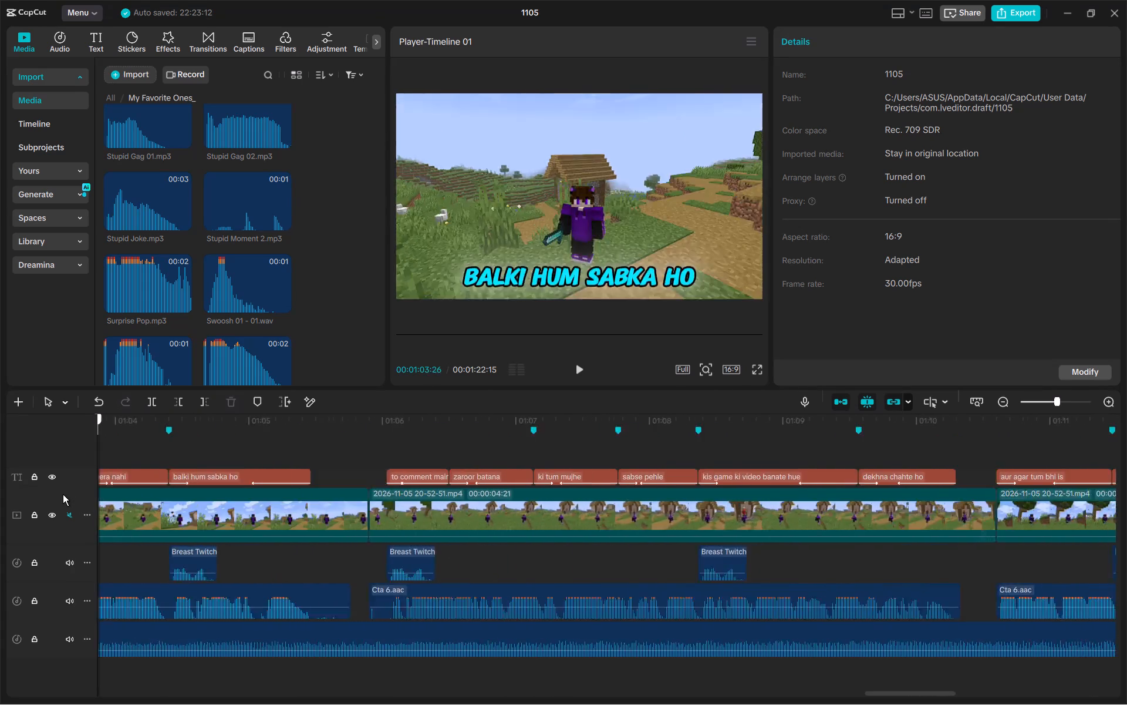
pyautogui.moveTo(63, 494); pyautogui.dragTo(51, 492)
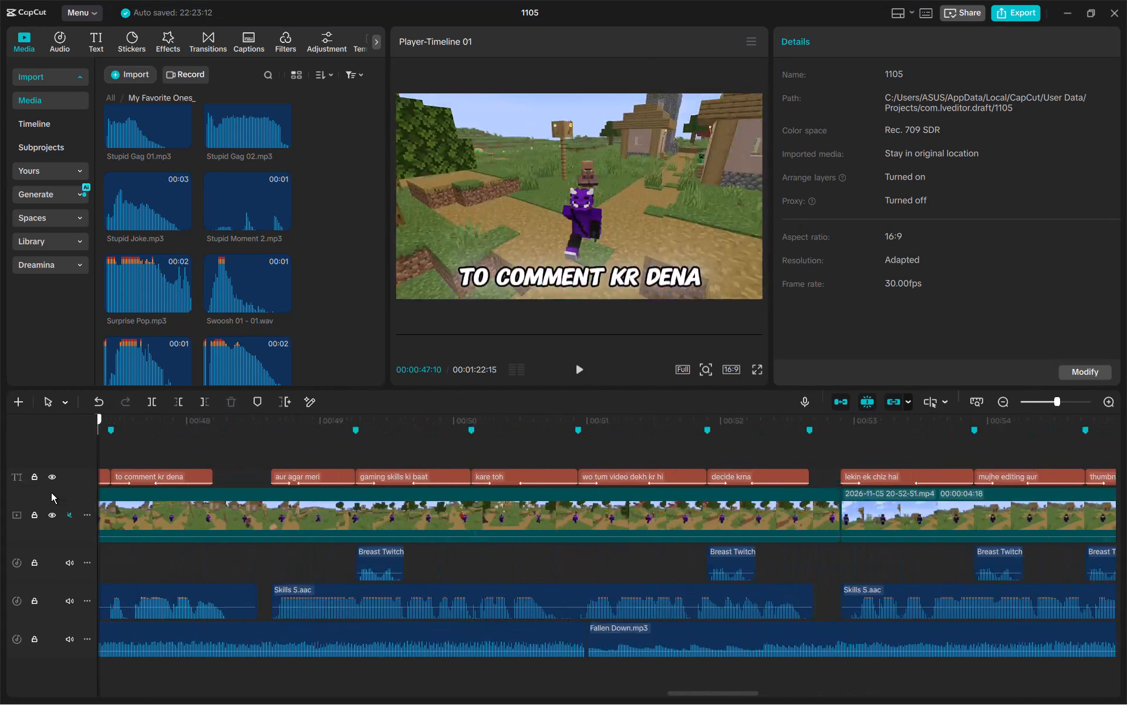
pyautogui.moveTo(51, 492); pyautogui.dragTo(48, 492)
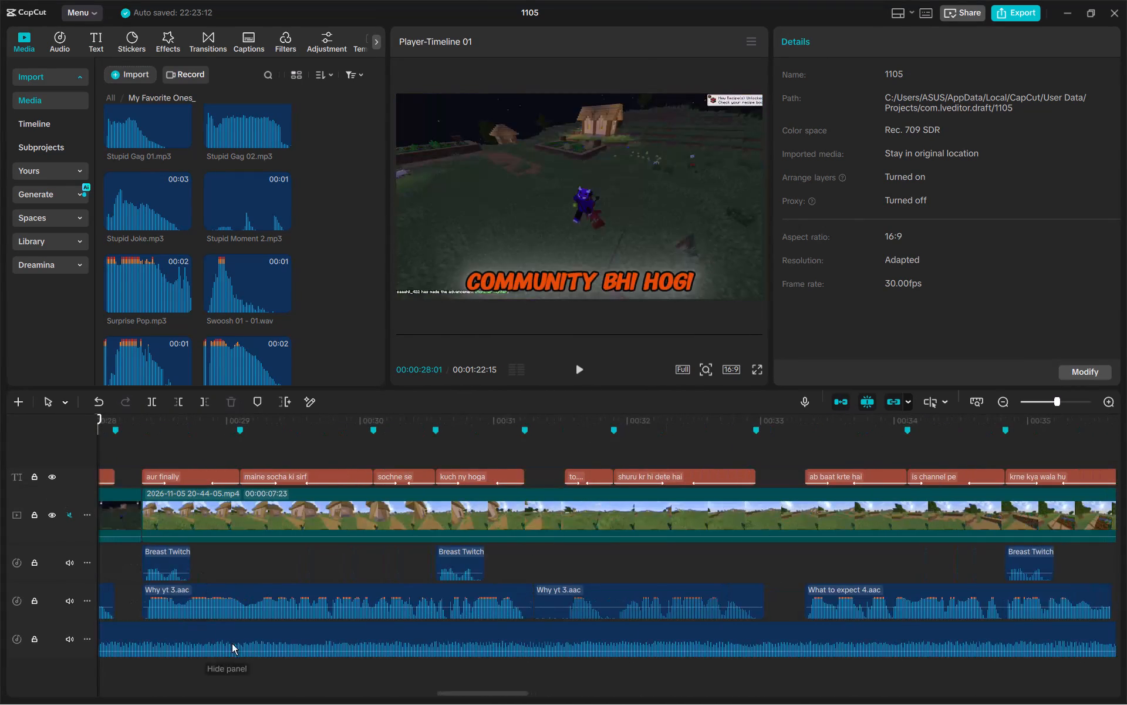
pyautogui.moveTo(455, 692); pyautogui.dragTo(127, 672)
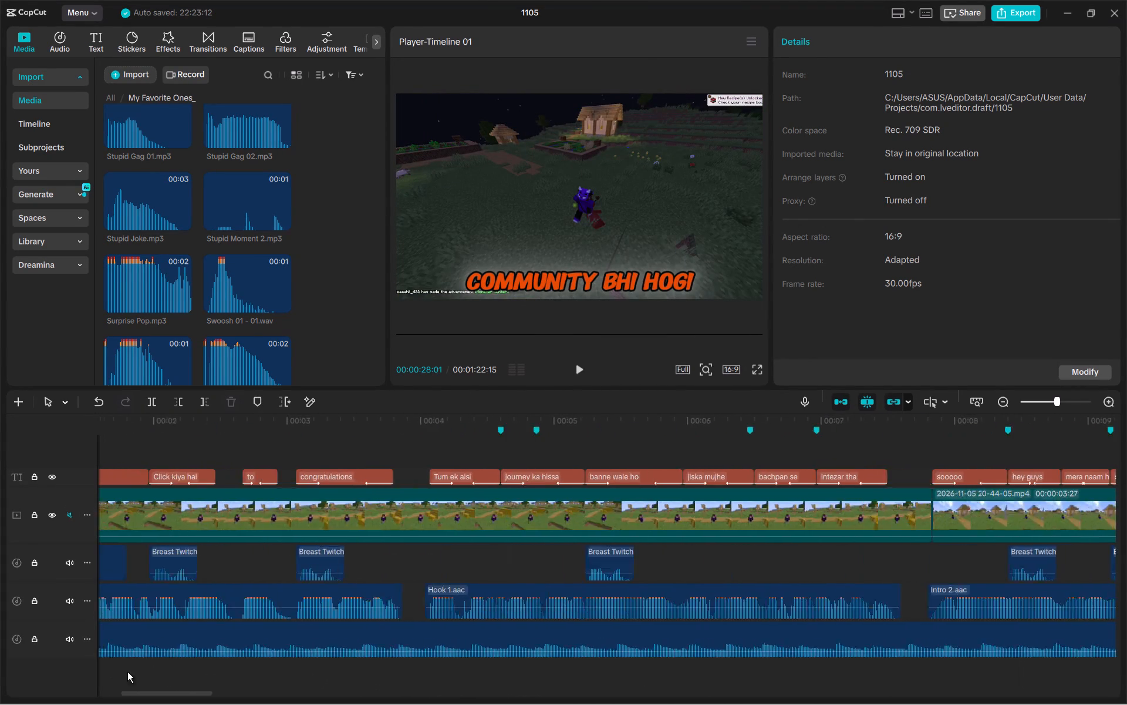
pyautogui.moveTo(127, 672); pyautogui.dragTo(0, 667)
pyautogui.click(198, 449)
pyautogui.moveTo(198, 449); pyautogui.dragTo(36, 444)
pyautogui.press('space')
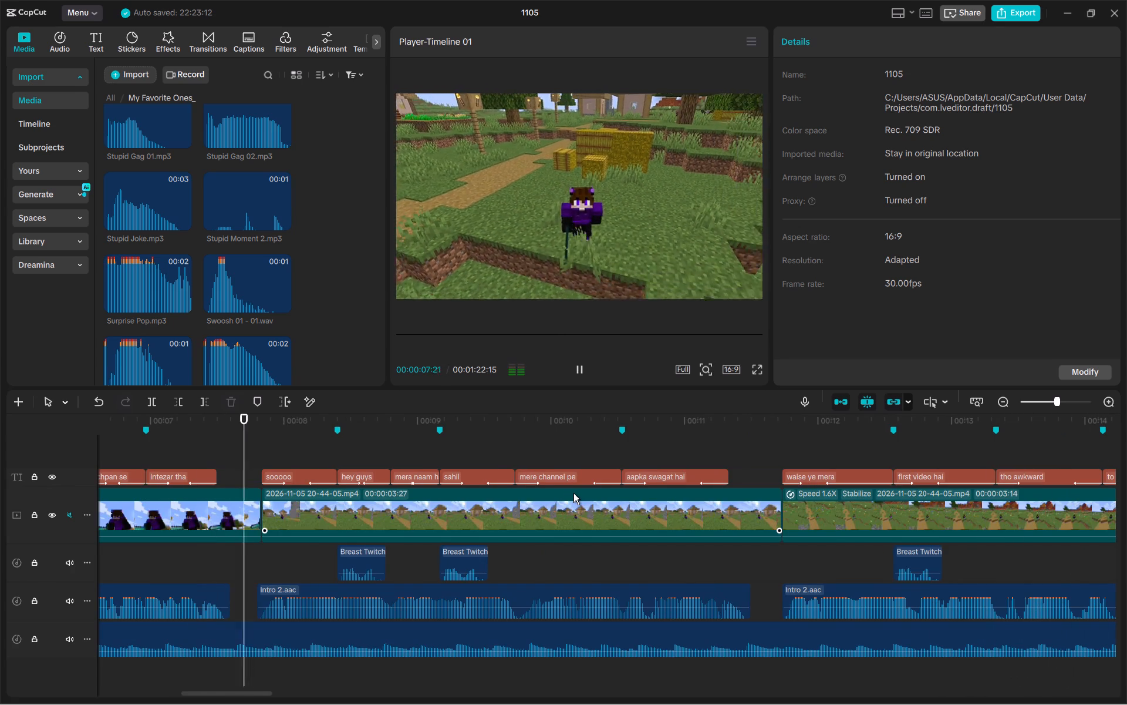
pyautogui.click(751, 369)
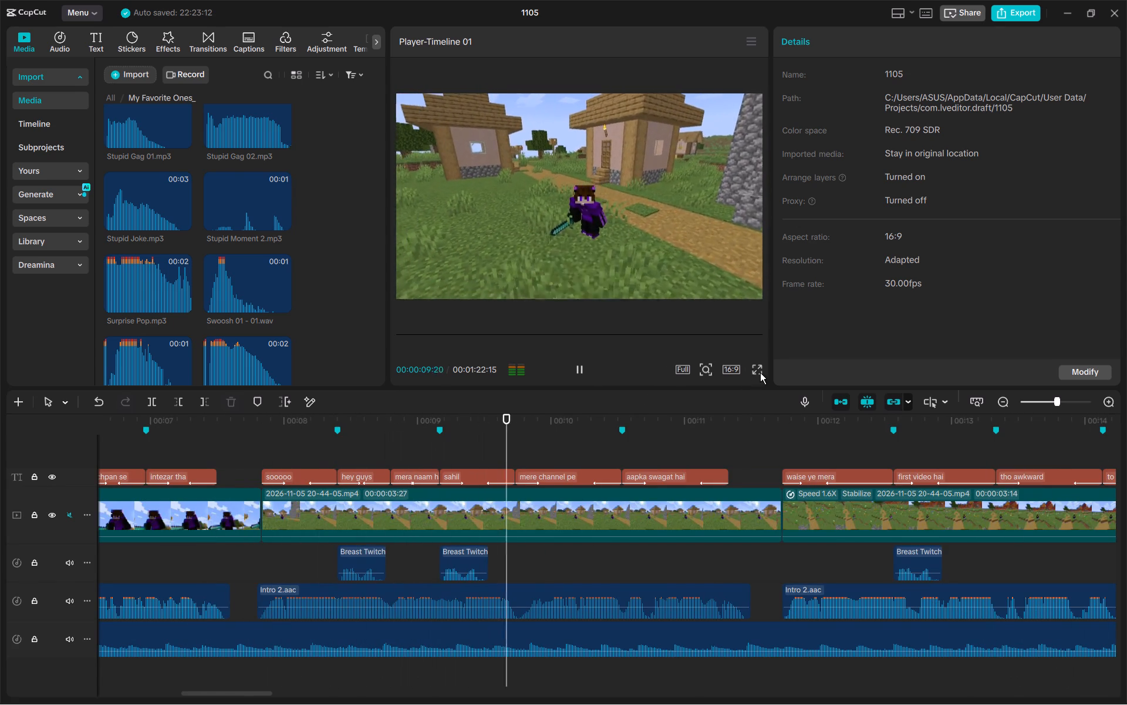
pyautogui.click(760, 372)
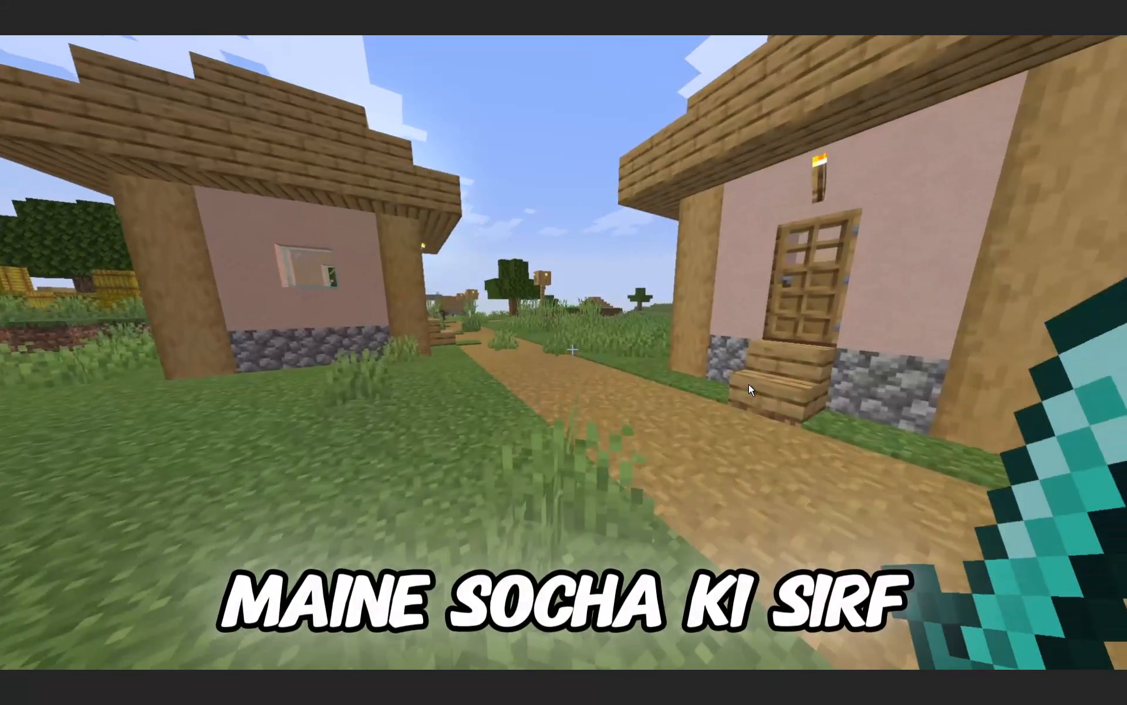
pyautogui.press('space')
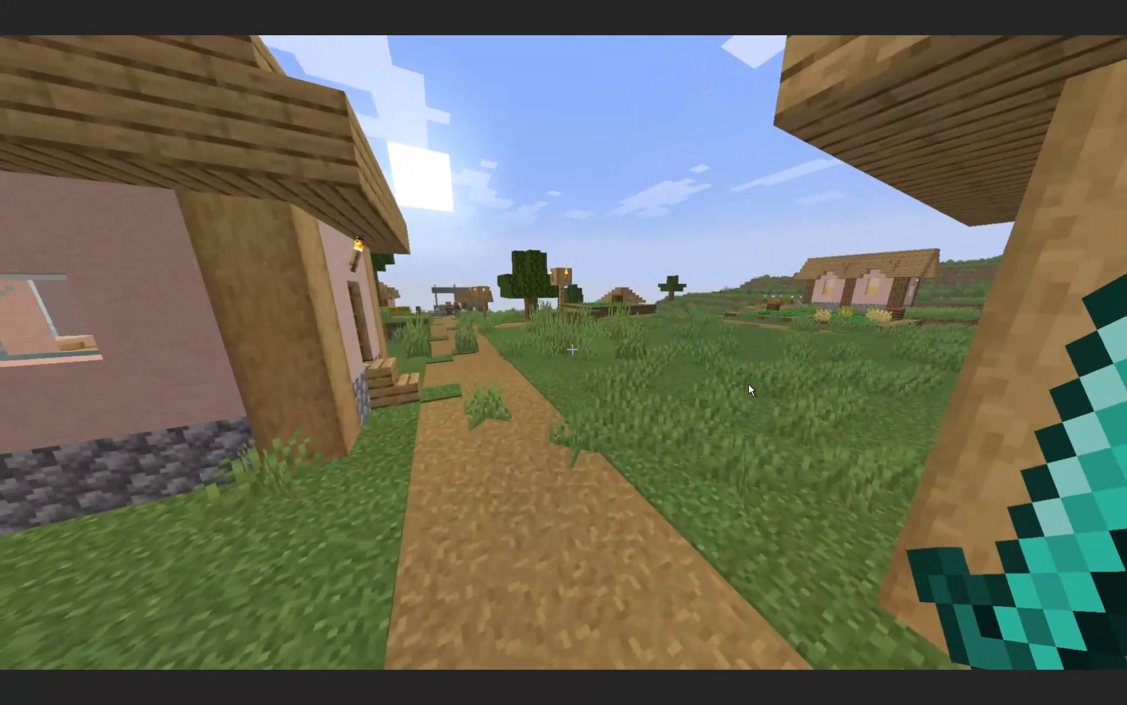
pyautogui.press('space')
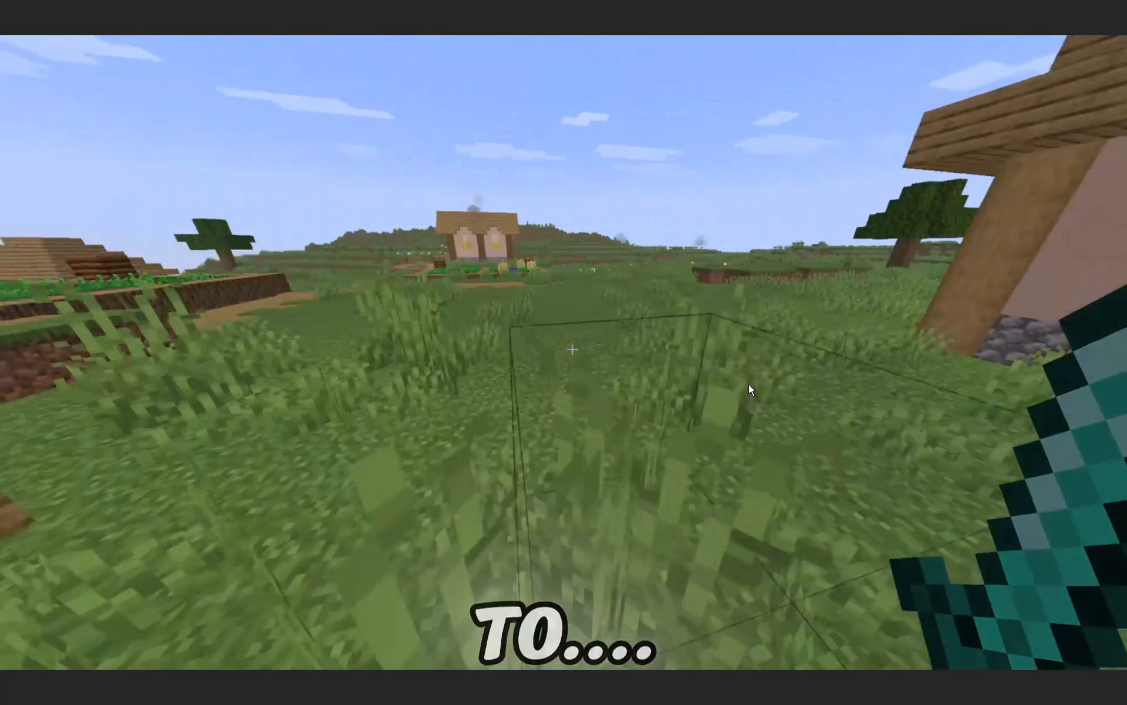
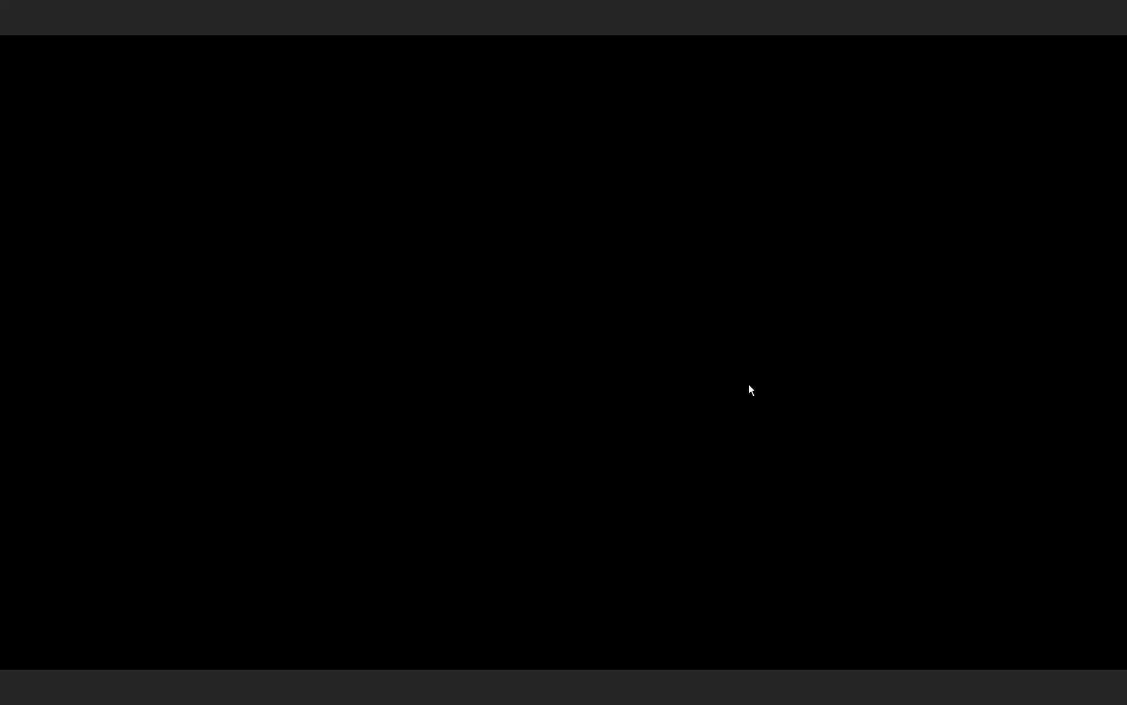
# Close the full-screen preview and return to the editing timeline.
pyautogui.press('f')
pyautogui.click(900, 616)
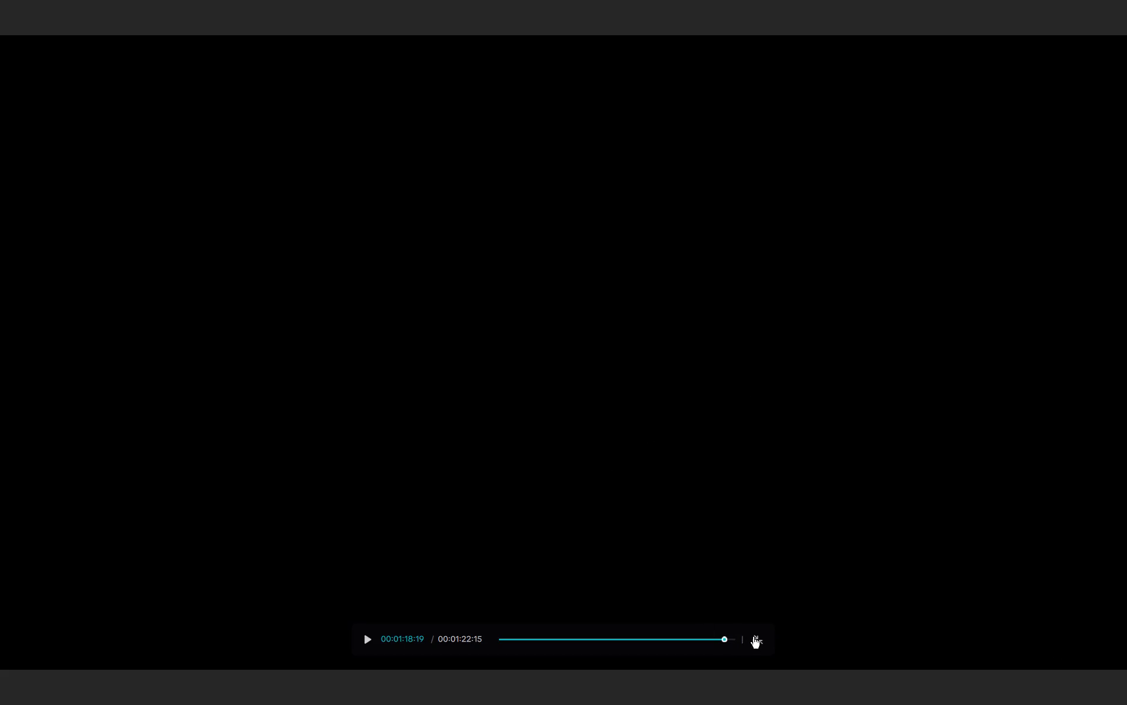
pyautogui.click(754, 637)
# Remove the trailing dots from the last caption so its text reads "boy boy".
pyautogui.click(348, 469)
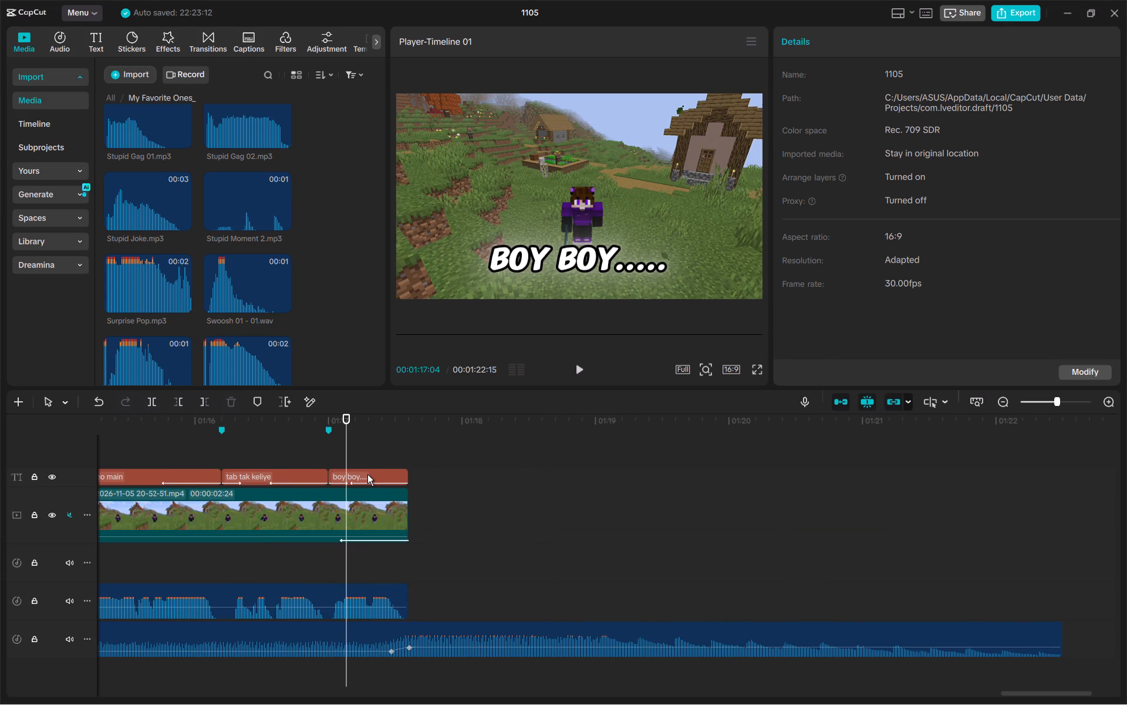
pyautogui.click(369, 474)
pyautogui.moveTo(878, 121); pyautogui.dragTo(818, 115)
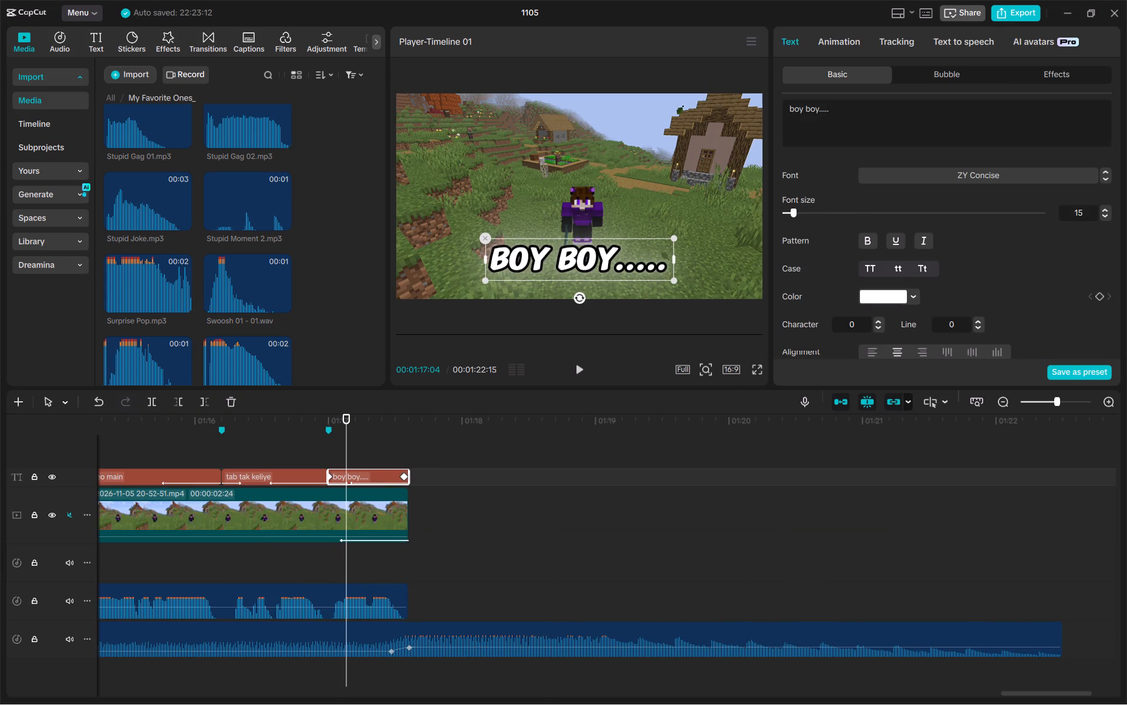
pyautogui.moveTo(818, 115); pyautogui.dragTo(815, 115)
pyautogui.doubleClick(820, 109)
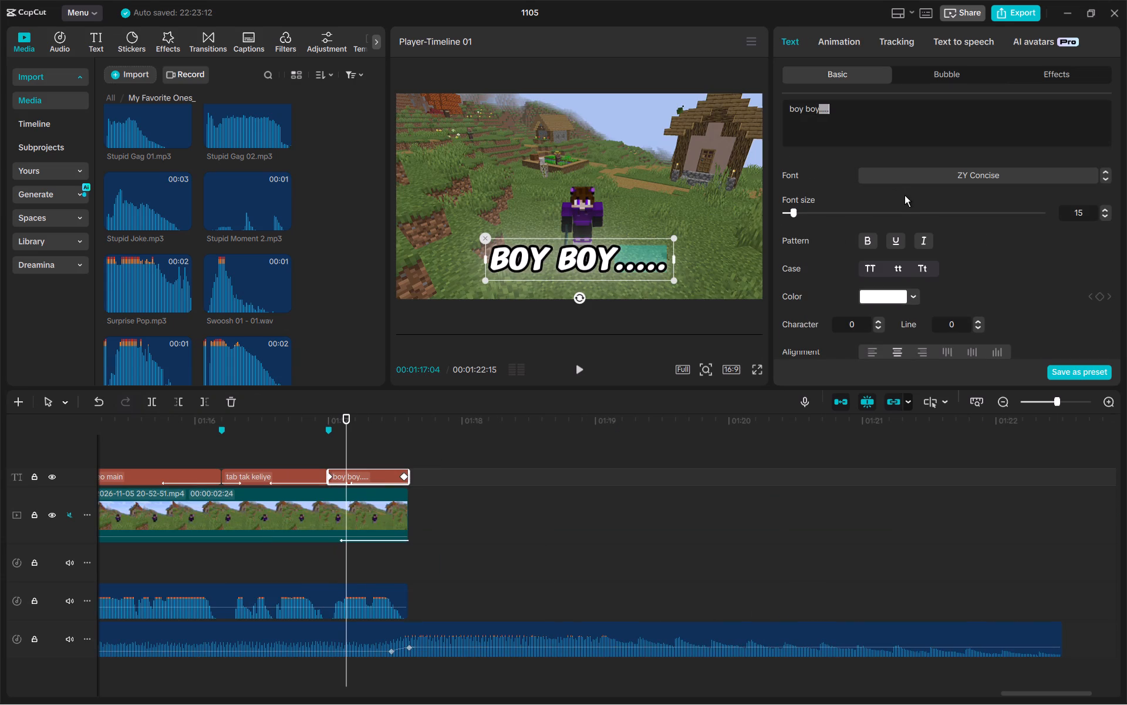
pyautogui.press('BackSpace')
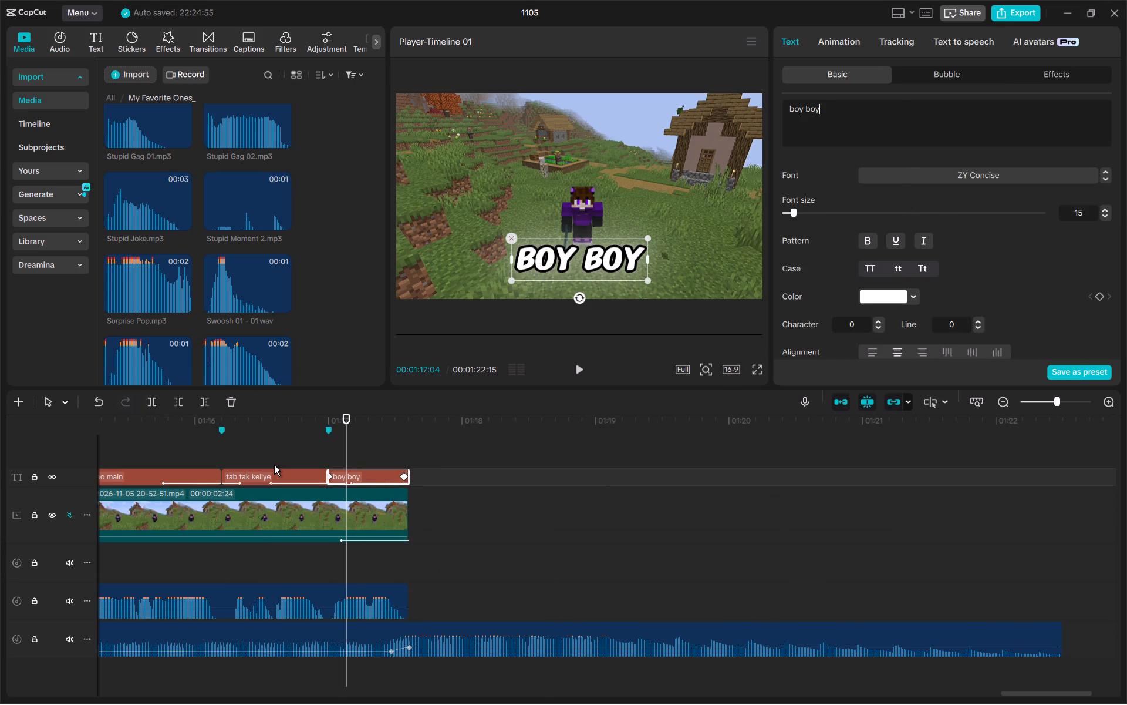
# Play the ending from the "tab tak keliye" caption to check the edited "boy boy" caption.
pyautogui.click(274, 465)
pyautogui.press('space')
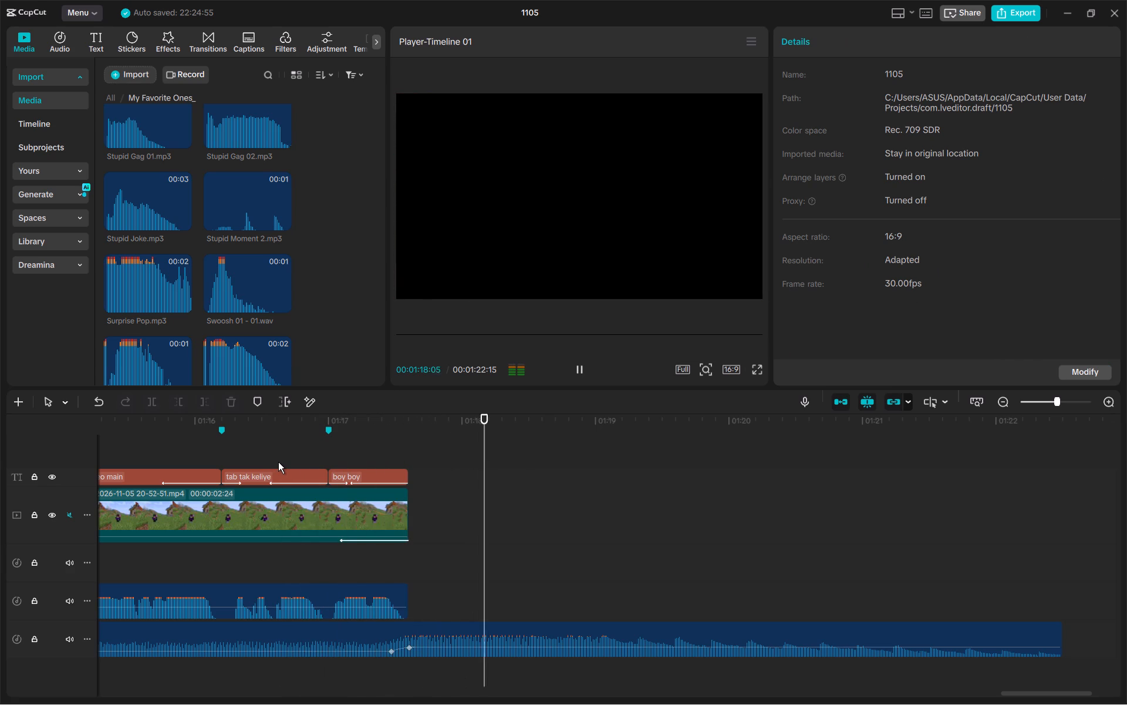
pyautogui.press('space')
# At the end keyframe of the "boy boy" caption, move the text up to about the middle of the frame.
pyautogui.click(353, 476)
pyautogui.click(369, 462)
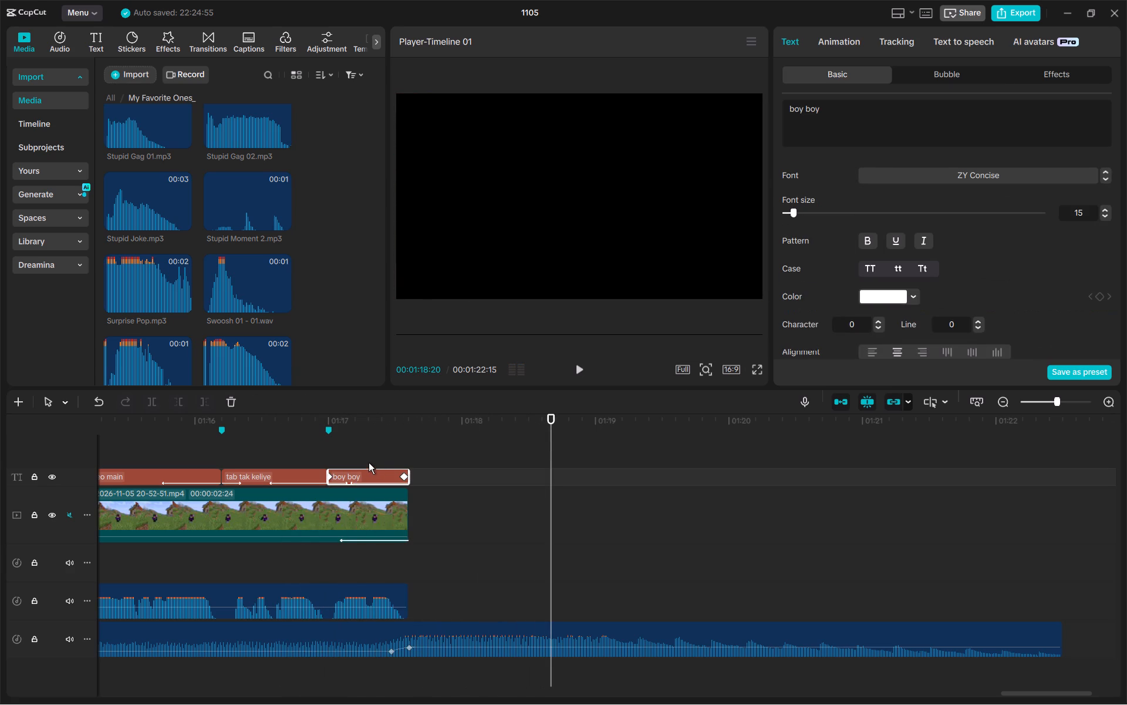
pyautogui.click(385, 476)
pyautogui.click(399, 478)
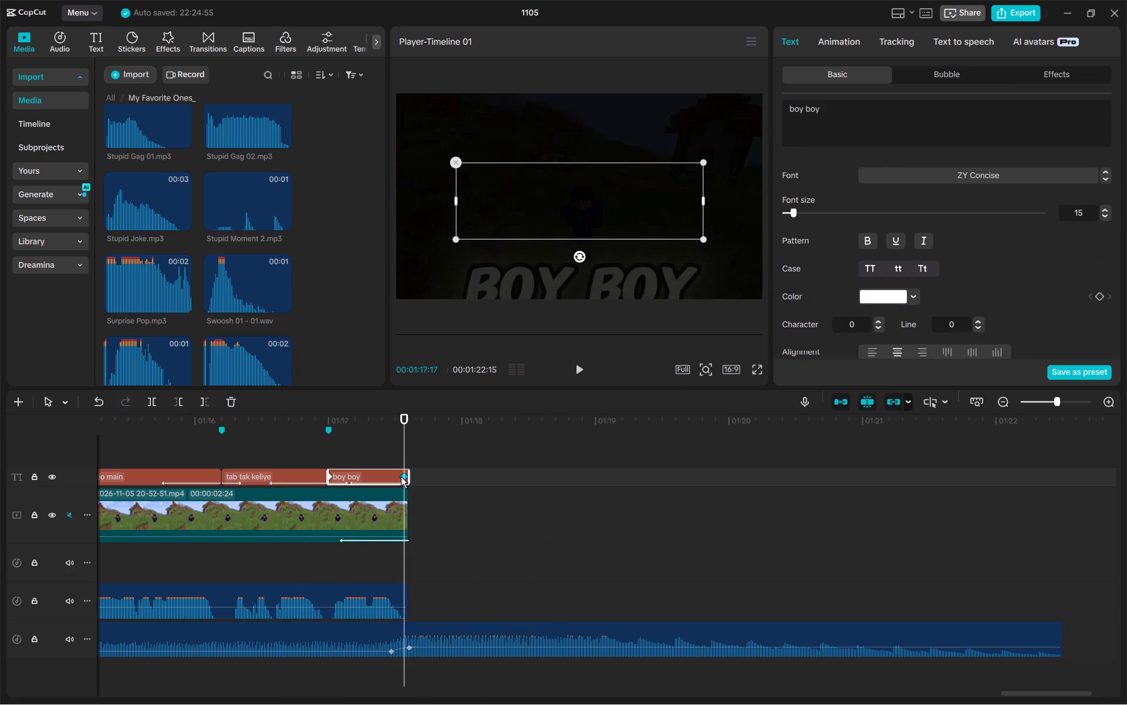
pyautogui.moveTo(616, 200); pyautogui.dragTo(618, 134)
# Play the ending again from just before the "boy boy" caption and check the black section after the video clip.
pyautogui.click(313, 449)
pyautogui.press('space')
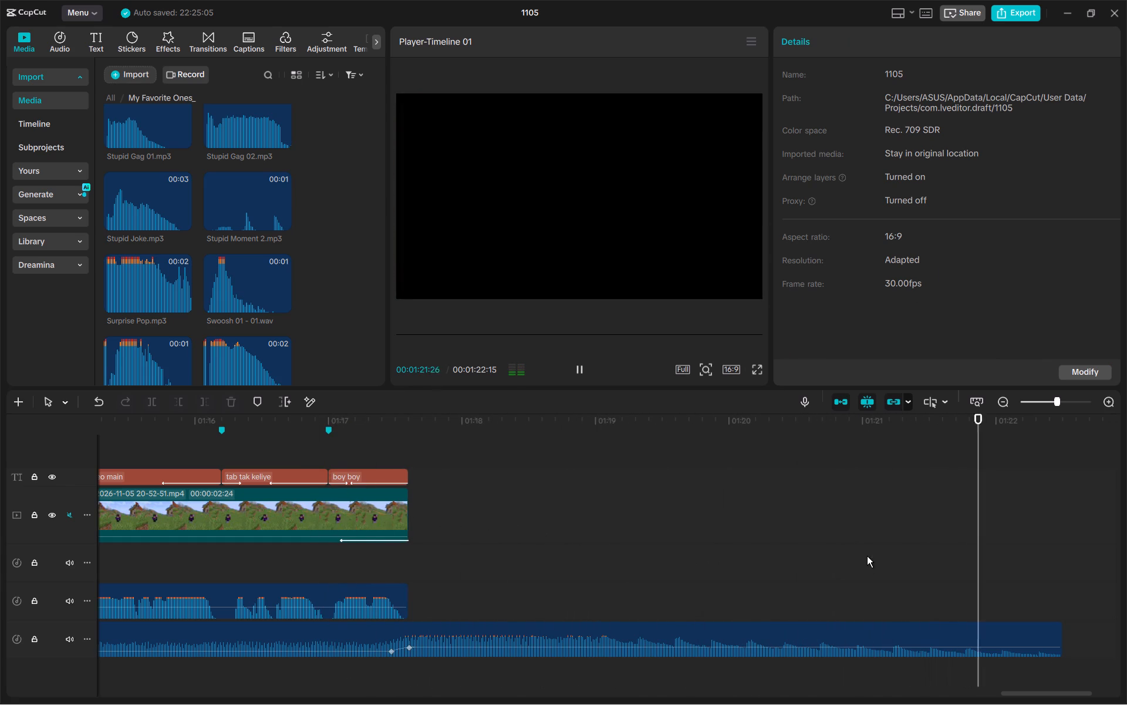
pyautogui.scroll(-1, 860, 546)
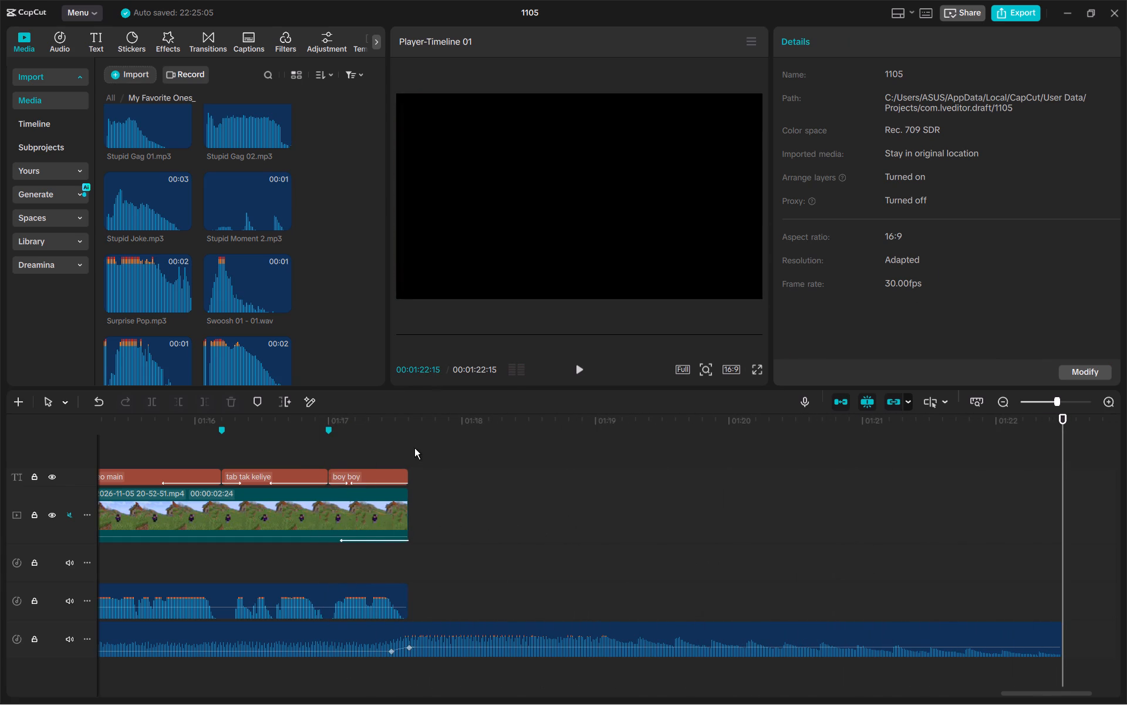
pyautogui.click(409, 447)
pyautogui.press('space')
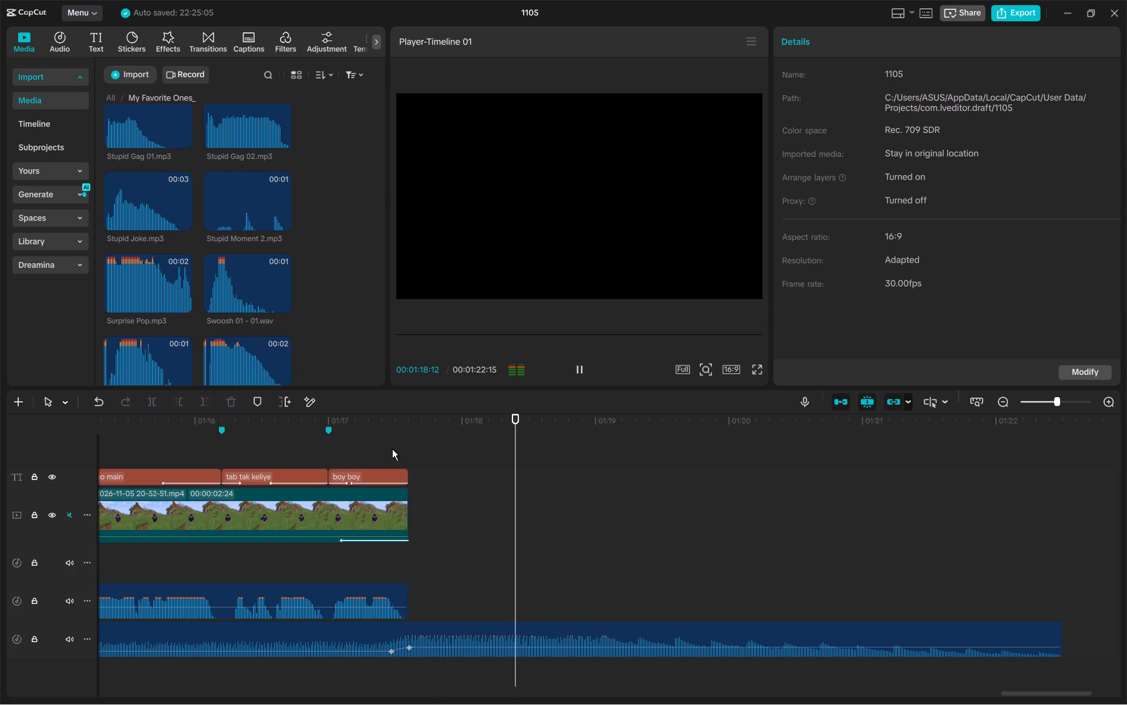
pyautogui.click(406, 451)
pyautogui.press('space')
pyautogui.press('space')
# Add a default text at 00:01:17:18, where the video clip ends, on a new track below the captions.
pyautogui.click(399, 447)
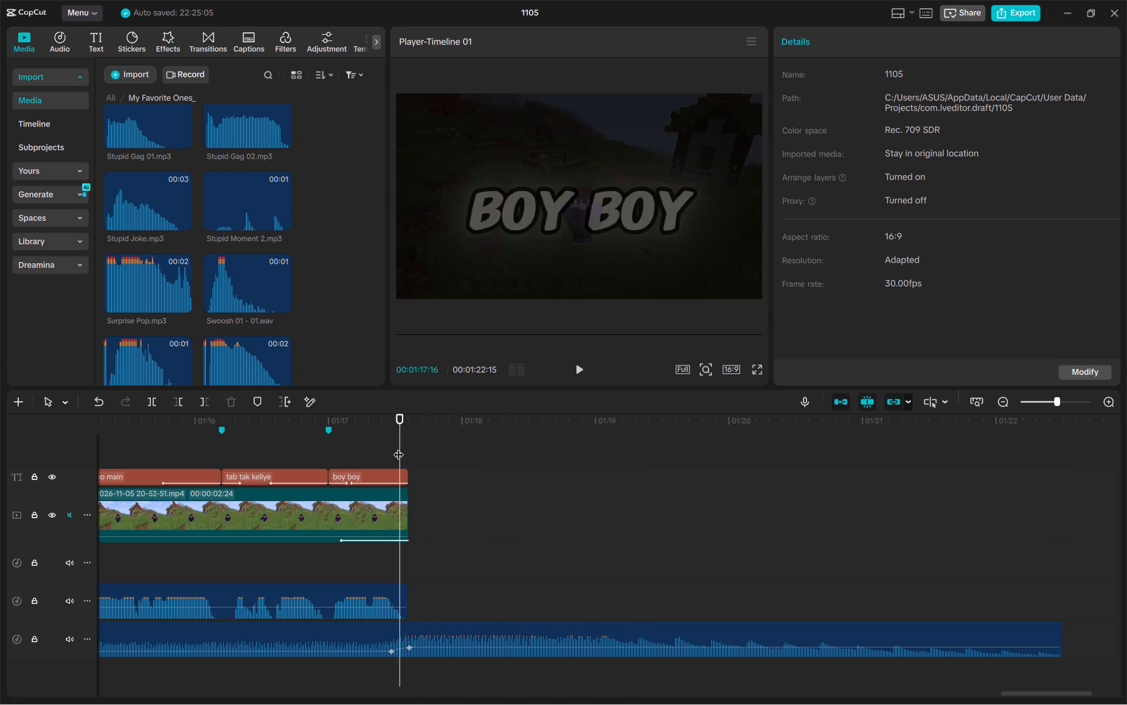
pyautogui.click(401, 447)
pyautogui.click(407, 449)
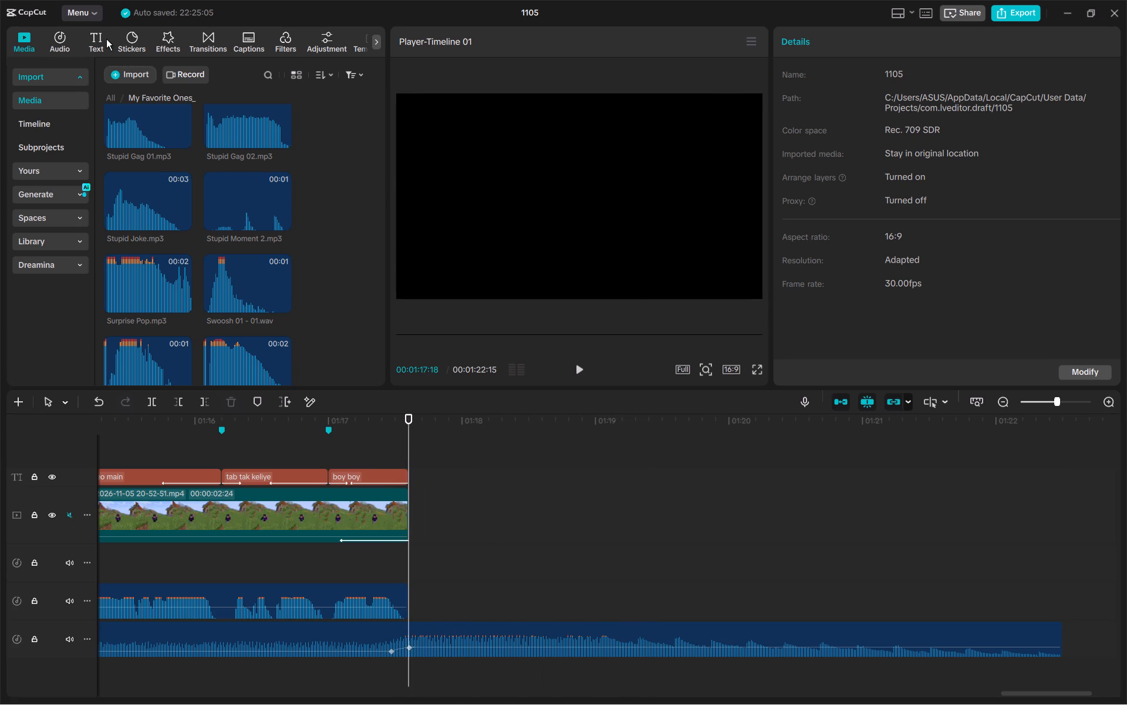
pyautogui.click(106, 39)
pyautogui.click(102, 43)
pyautogui.moveTo(130, 90); pyautogui.dragTo(313, 384)
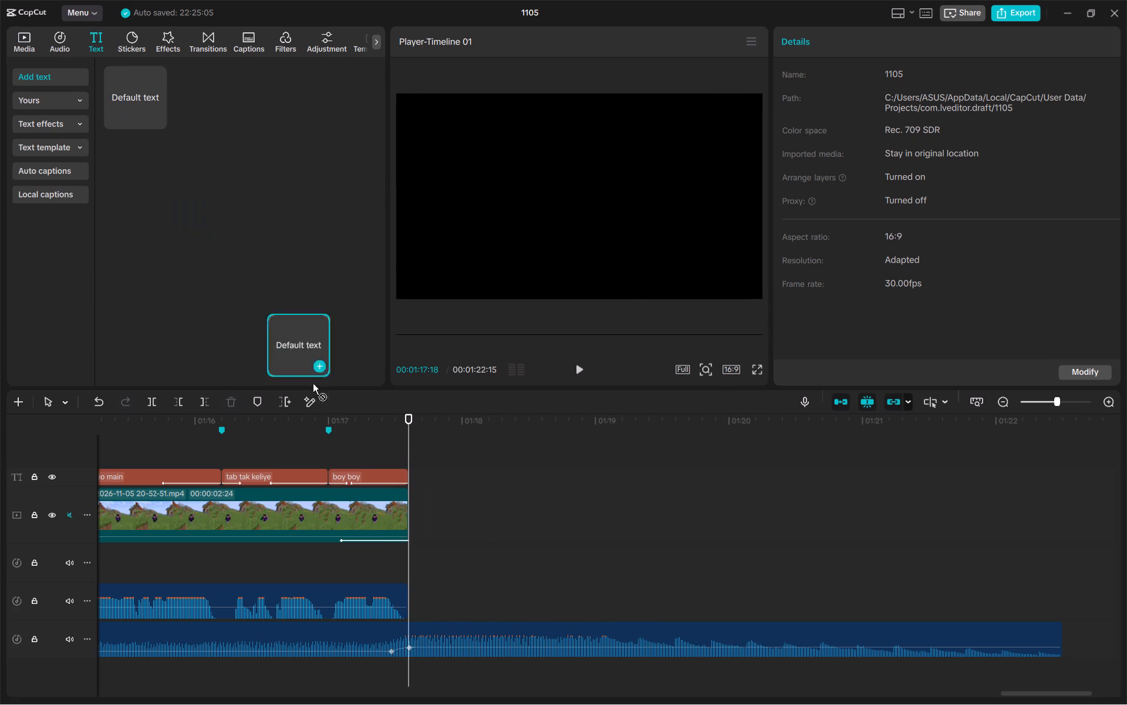
pyautogui.moveTo(313, 384); pyautogui.dragTo(412, 486)
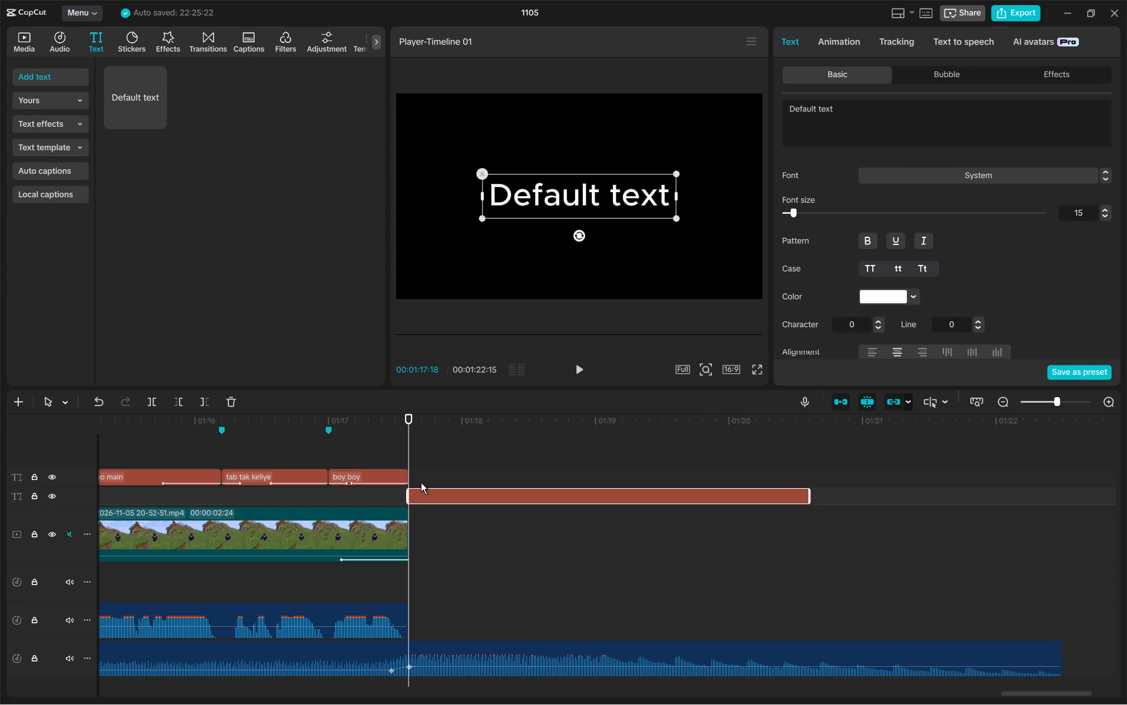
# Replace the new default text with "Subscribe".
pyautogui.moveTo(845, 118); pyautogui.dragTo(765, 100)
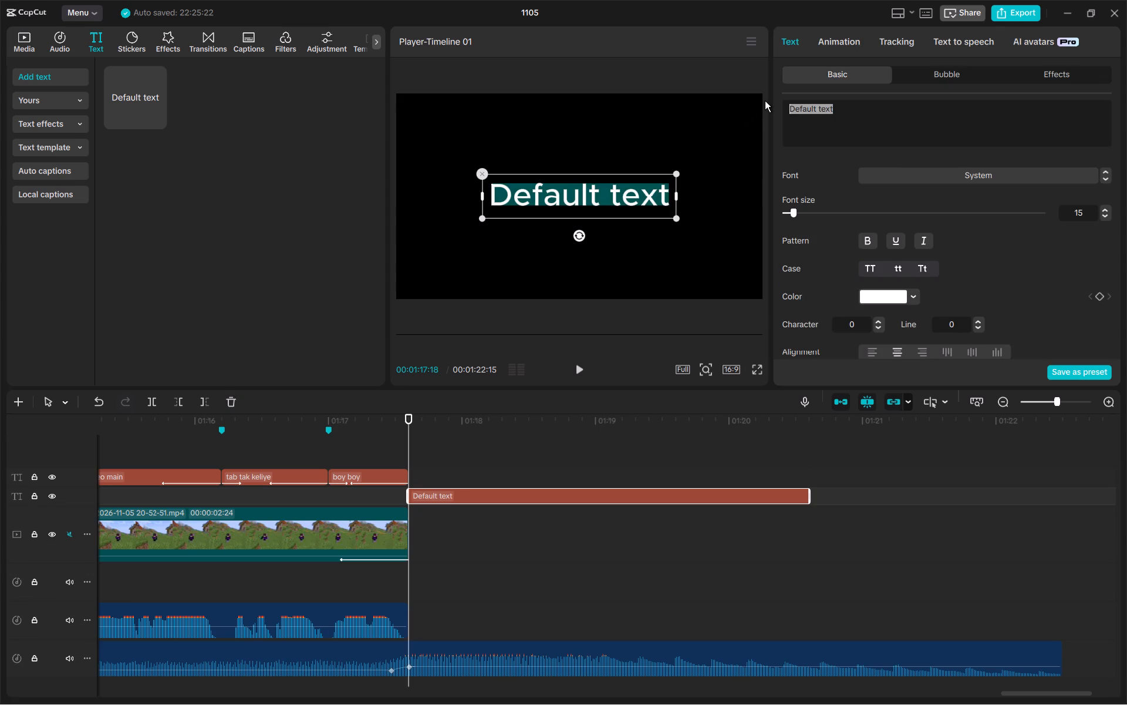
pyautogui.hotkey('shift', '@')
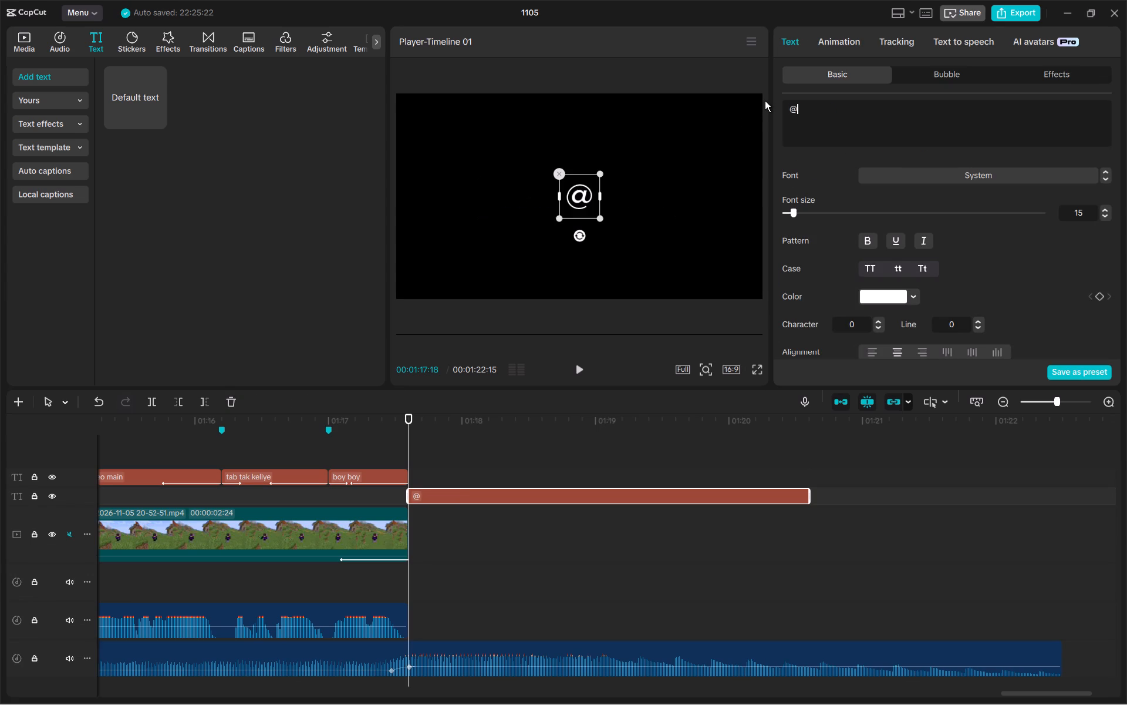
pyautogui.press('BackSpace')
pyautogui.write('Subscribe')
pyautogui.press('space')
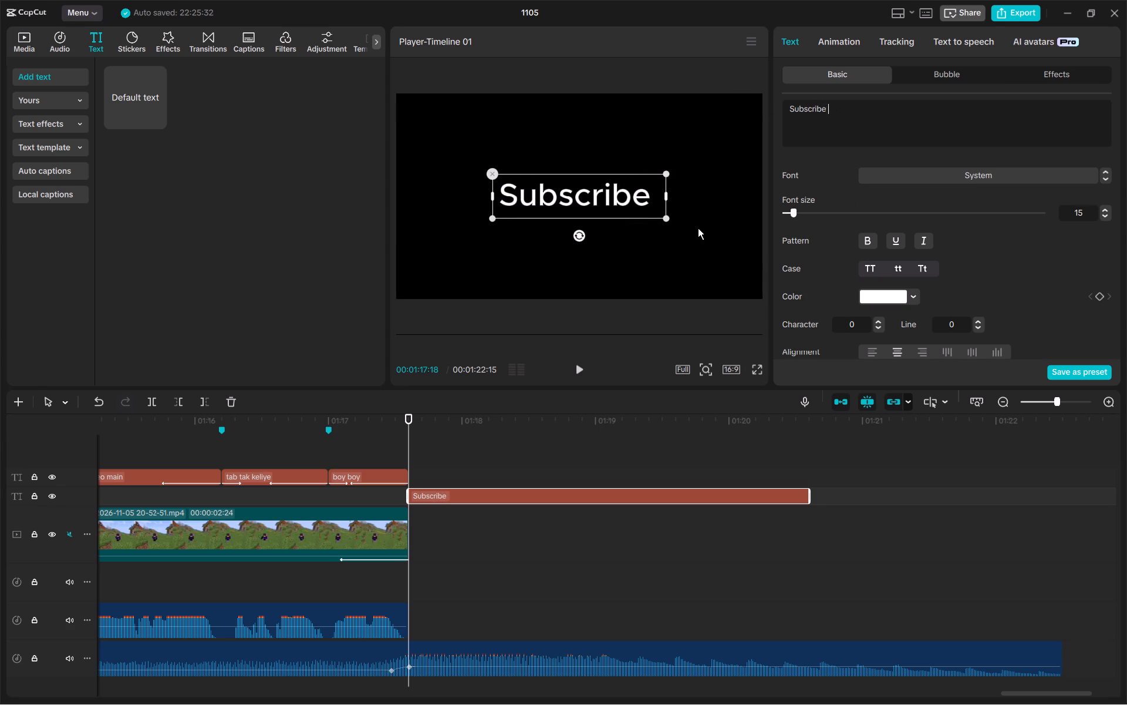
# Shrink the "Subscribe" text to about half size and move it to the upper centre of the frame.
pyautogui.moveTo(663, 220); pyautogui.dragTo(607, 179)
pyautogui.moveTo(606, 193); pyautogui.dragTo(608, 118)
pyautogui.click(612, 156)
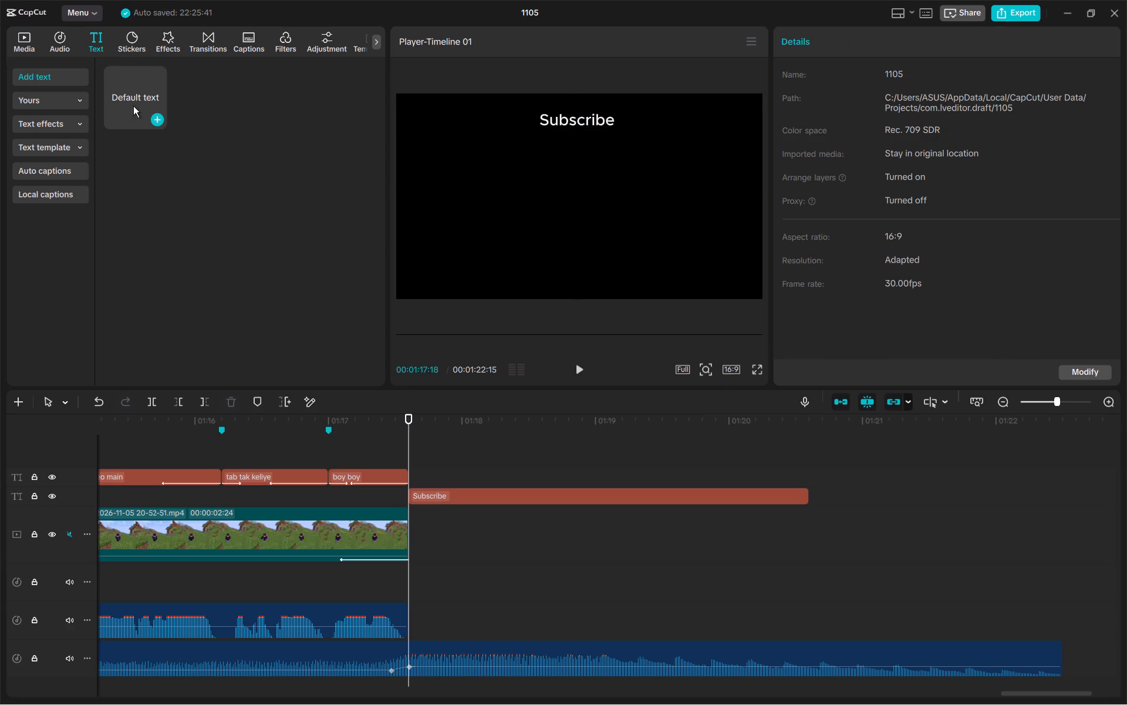
# Add a second default text on the caption track directly after the "boy boy" caption.
pyautogui.moveTo(133, 106); pyautogui.dragTo(411, 476)
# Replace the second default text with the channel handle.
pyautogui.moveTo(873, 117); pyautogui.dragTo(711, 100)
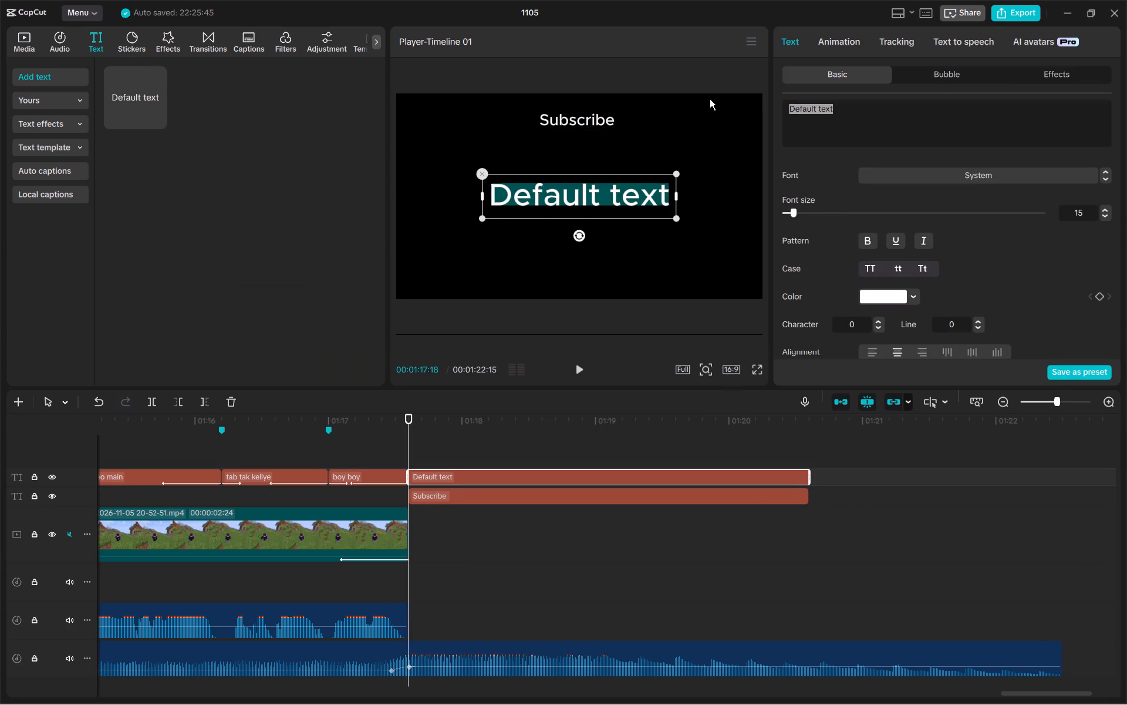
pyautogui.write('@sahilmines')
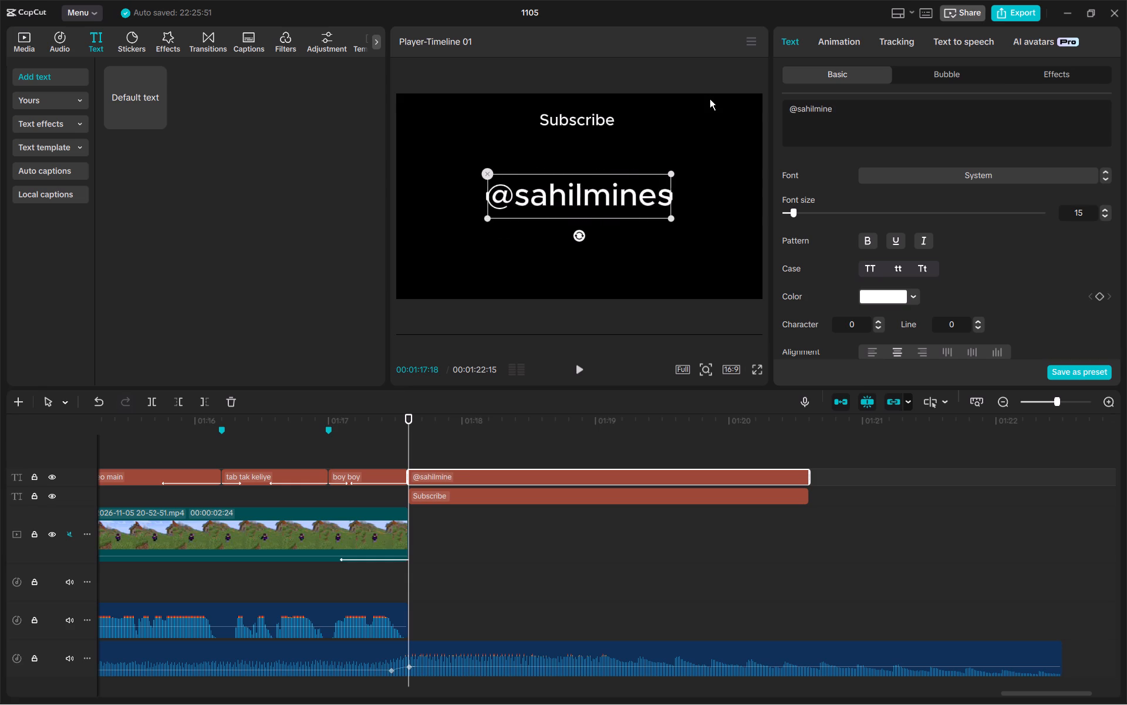
# Clear all characters from the second text clip, leaving its text empty.
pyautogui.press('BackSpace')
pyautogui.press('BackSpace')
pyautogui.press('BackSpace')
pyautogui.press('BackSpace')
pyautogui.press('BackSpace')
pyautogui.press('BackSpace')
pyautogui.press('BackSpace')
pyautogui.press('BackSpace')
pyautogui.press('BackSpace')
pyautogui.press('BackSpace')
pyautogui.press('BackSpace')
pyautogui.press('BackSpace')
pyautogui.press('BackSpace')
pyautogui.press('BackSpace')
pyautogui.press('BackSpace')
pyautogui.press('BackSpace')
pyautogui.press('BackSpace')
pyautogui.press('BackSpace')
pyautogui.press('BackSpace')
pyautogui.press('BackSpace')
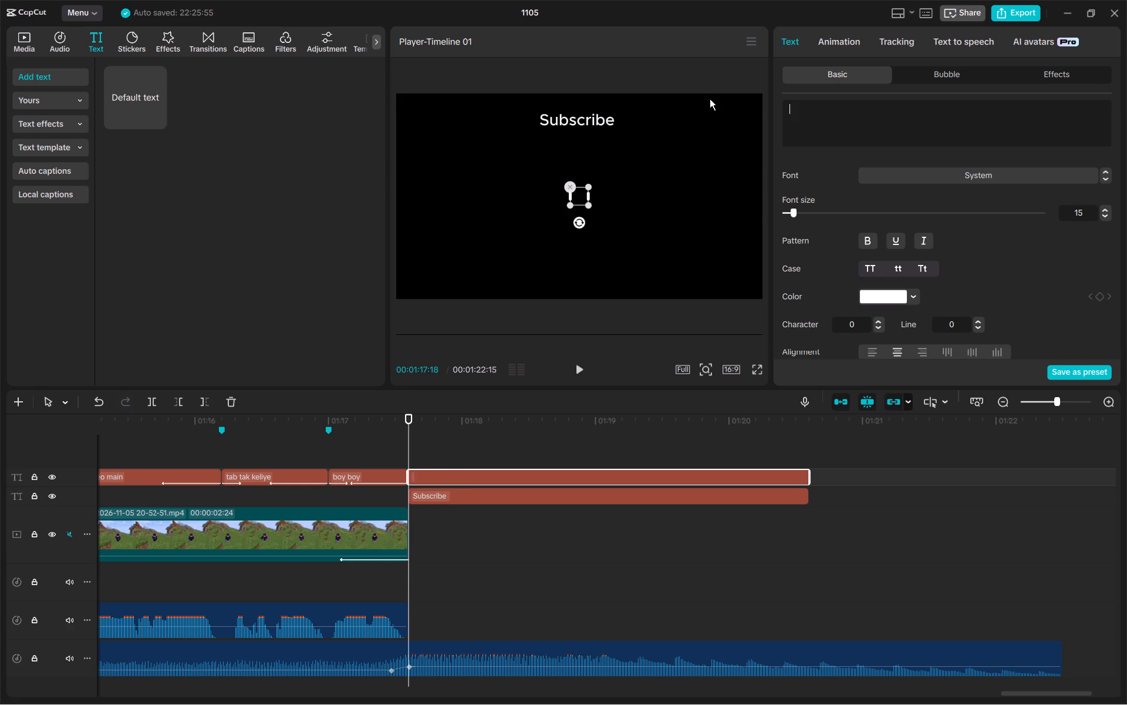
# Clear the wording of the "Subscribe" text clip.
pyautogui.click(691, 145)
pyautogui.doubleClick(597, 125)
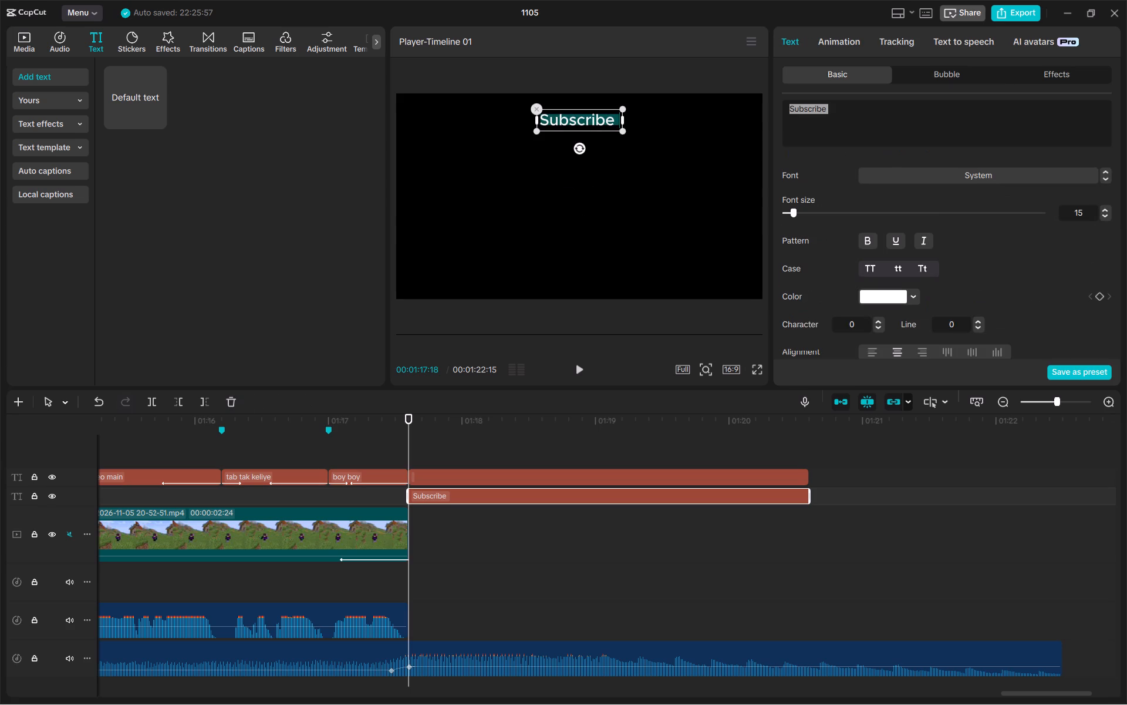
pyautogui.press('BackSpace')
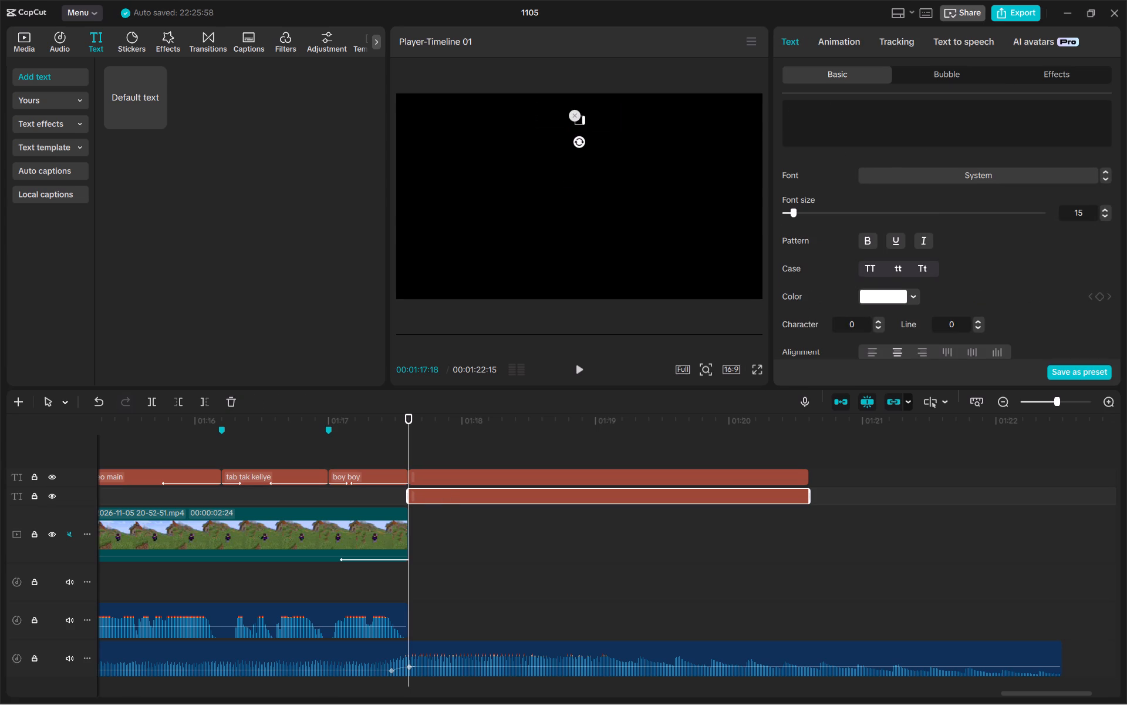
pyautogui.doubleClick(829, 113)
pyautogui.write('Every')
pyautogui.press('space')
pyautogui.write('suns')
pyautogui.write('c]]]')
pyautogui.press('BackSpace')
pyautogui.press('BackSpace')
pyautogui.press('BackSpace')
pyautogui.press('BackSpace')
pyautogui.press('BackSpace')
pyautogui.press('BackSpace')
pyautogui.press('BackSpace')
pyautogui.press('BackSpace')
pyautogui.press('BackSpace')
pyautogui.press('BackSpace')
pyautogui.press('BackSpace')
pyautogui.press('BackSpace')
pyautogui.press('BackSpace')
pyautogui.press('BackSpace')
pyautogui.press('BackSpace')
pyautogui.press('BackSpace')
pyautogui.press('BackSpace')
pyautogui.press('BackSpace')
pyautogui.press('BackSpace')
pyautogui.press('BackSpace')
# Enter "Plz show some support" in the emptied lower text clip and enlarge the text slightly.
pyautogui.write('Plz show s')
pyautogui.write('ome support')
pyautogui.press('space')
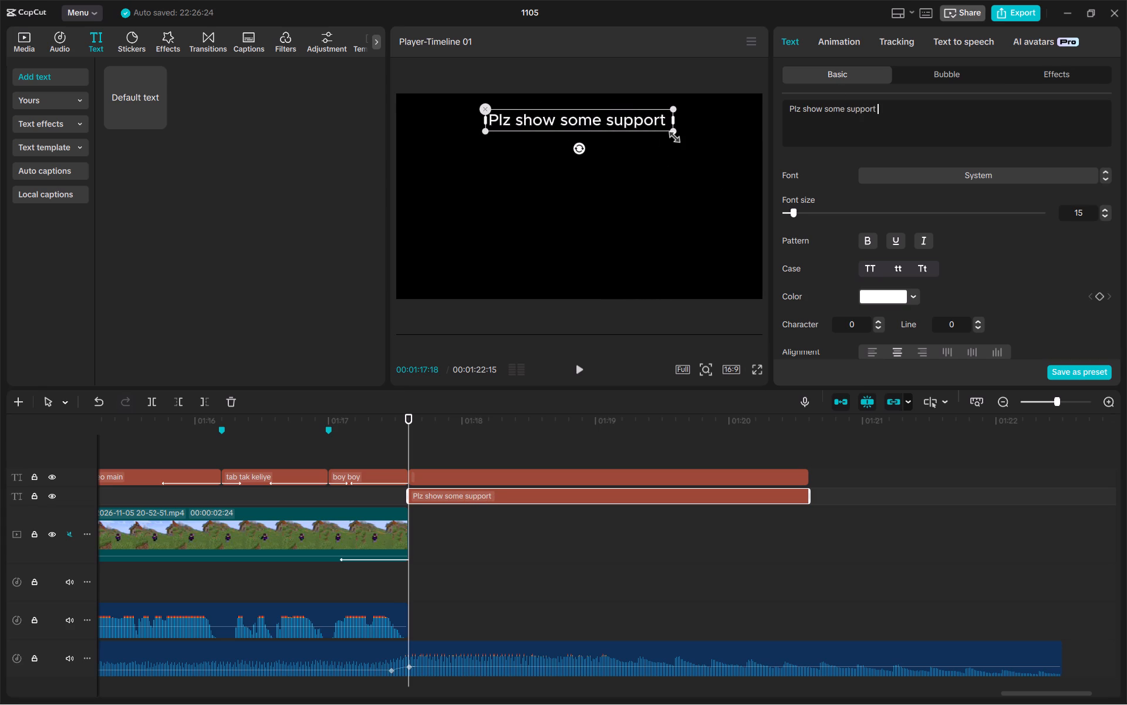
pyautogui.moveTo(672, 133); pyautogui.dragTo(689, 155)
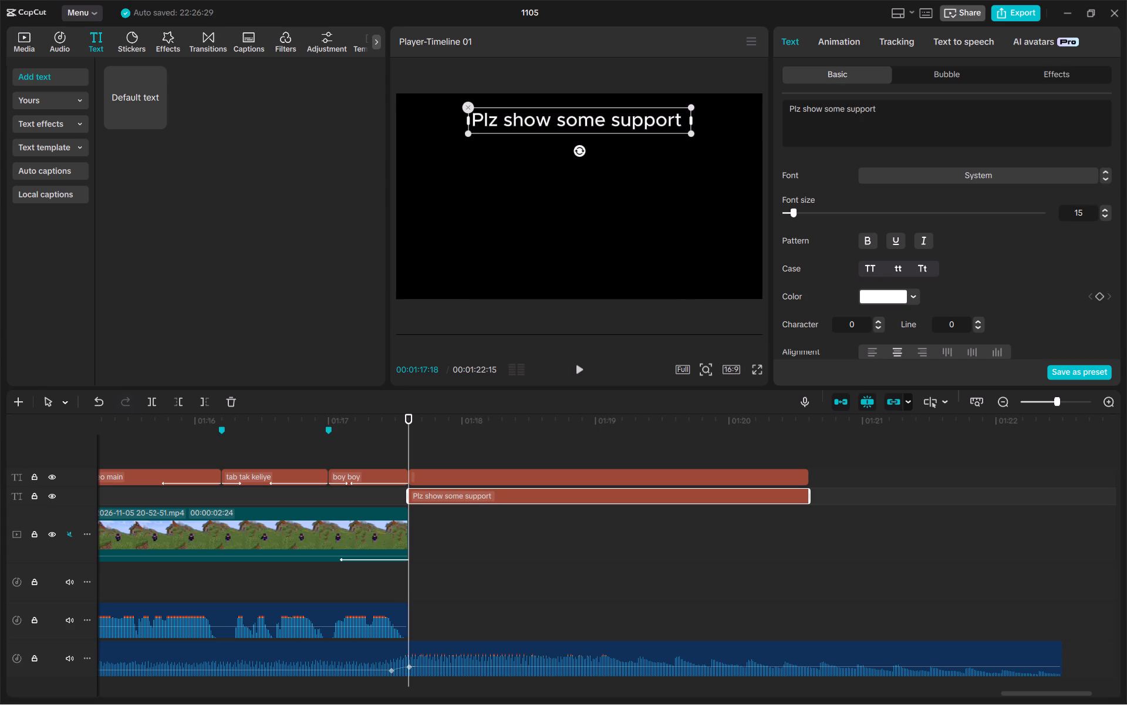
# Extend the end text so it reads "Plz show some support if u can".
pyautogui.click(934, 117)
pyautogui.write('is')
pyautogui.press('BackSpace')
pyautogui.write('f')
pyautogui.press('space')
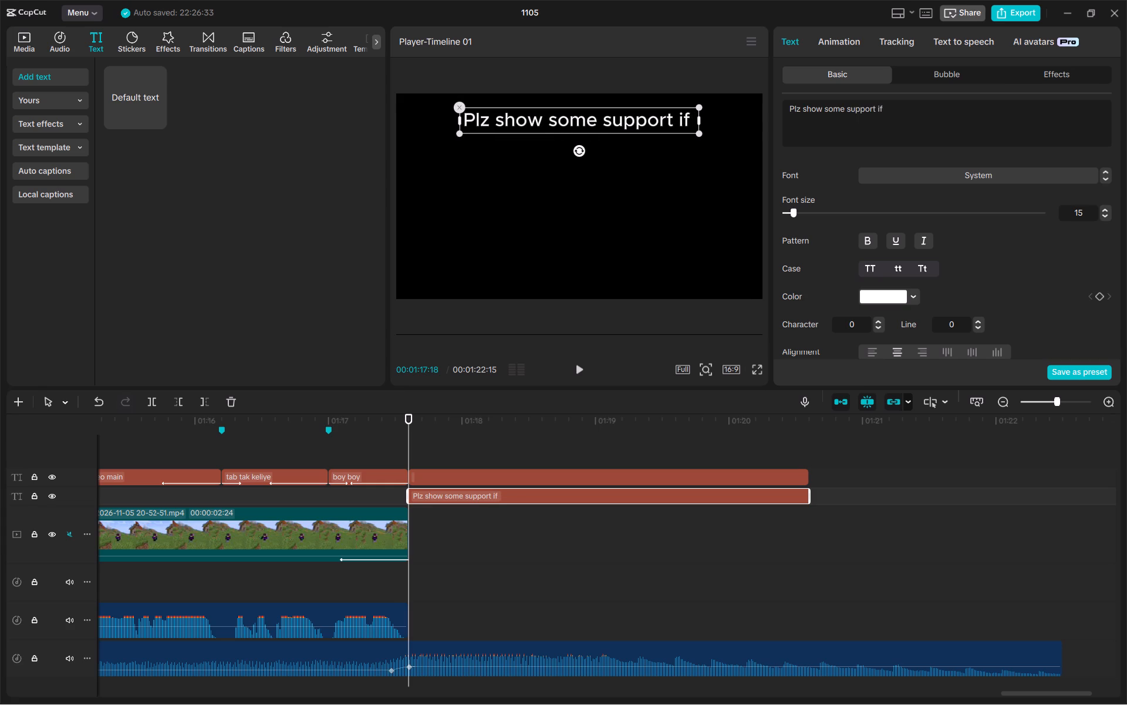
pyautogui.write('u can')
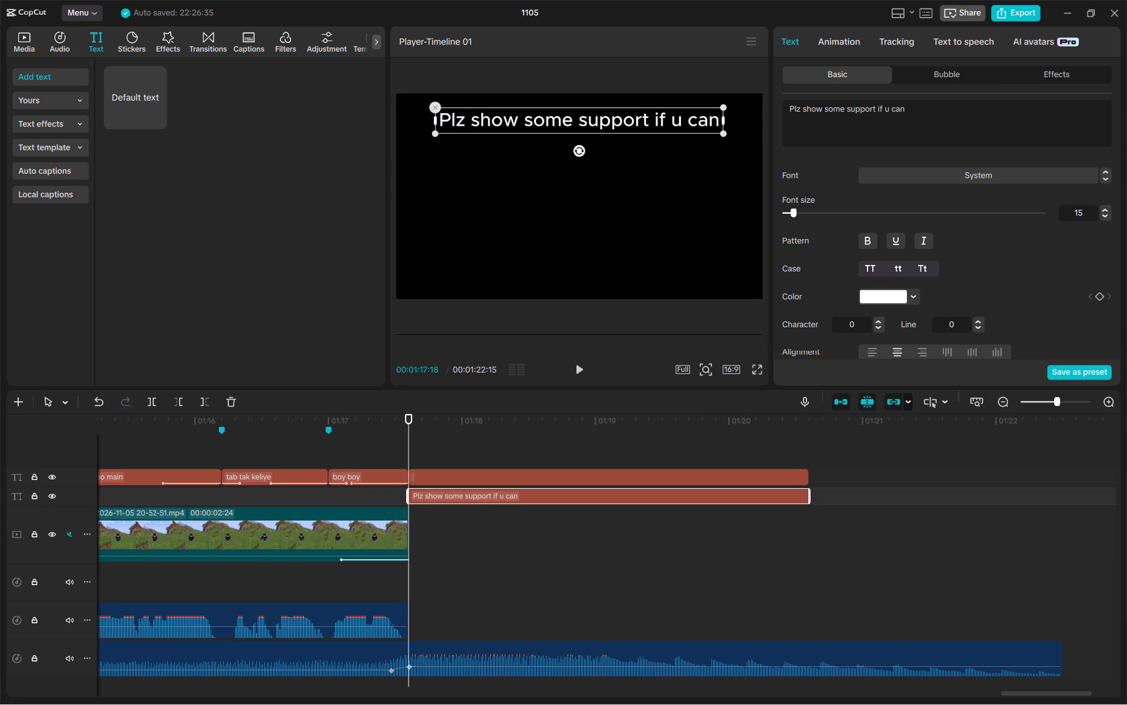
# Set the font of the "Plz show some support if u can" text to ZY Concise.
pyautogui.click(942, 179)
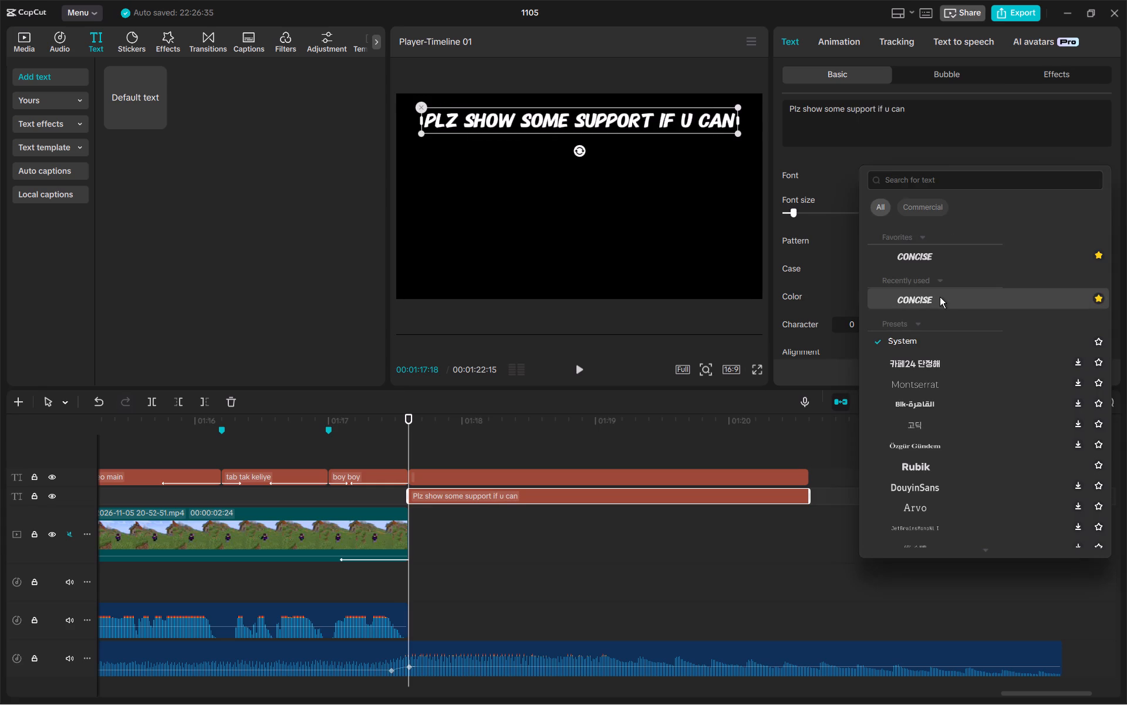
pyautogui.click(940, 297)
# Move the "Plz show some support if u can" text down to about the centre of the frame.
pyautogui.moveTo(637, 116); pyautogui.dragTo(642, 146)
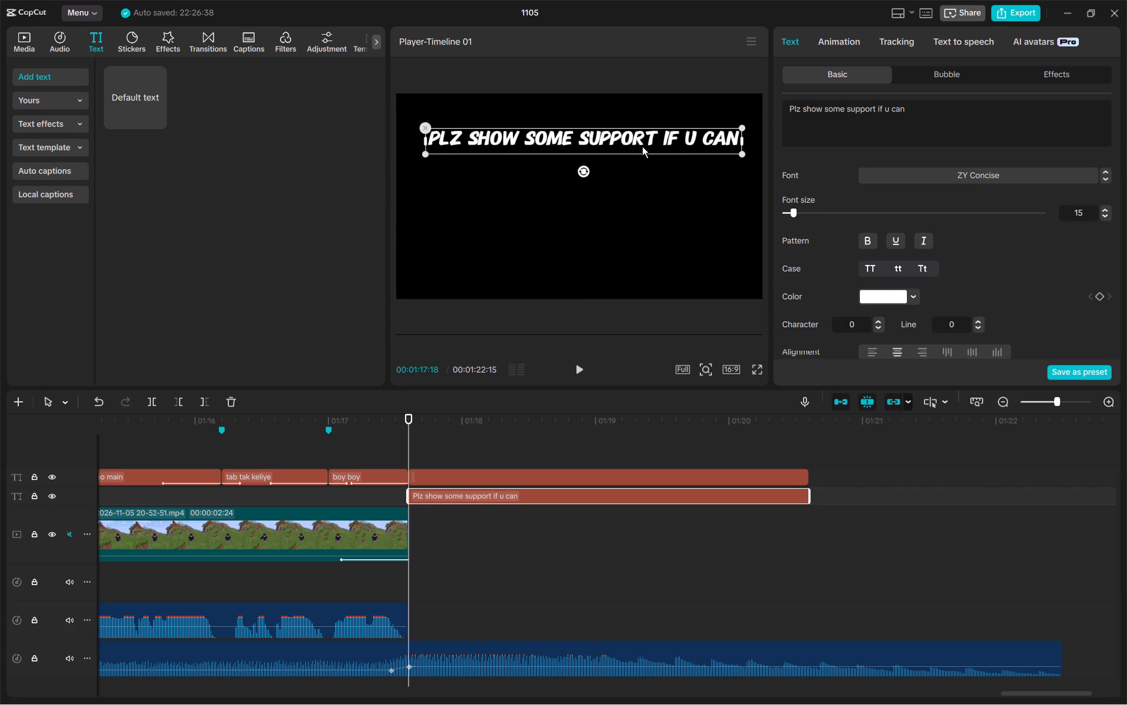
pyautogui.moveTo(642, 146); pyautogui.dragTo(637, 189)
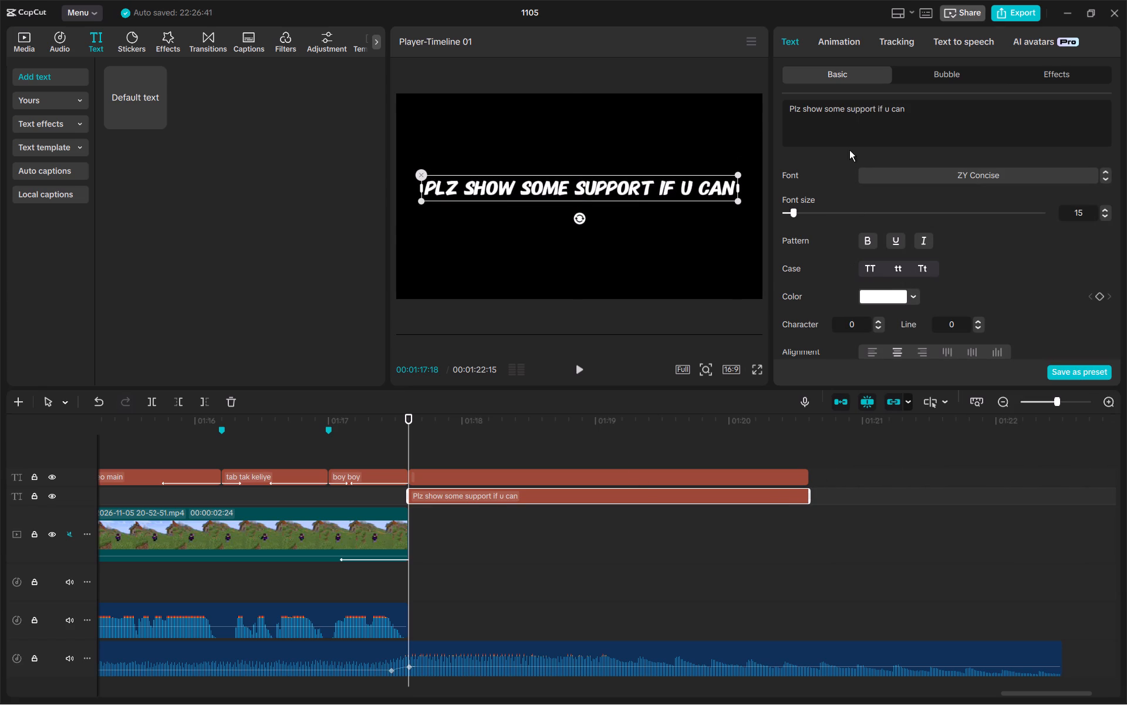
# Apply the favourited Fade Out exit animation to the "Plz show some support if u can" text.
pyautogui.click(828, 35)
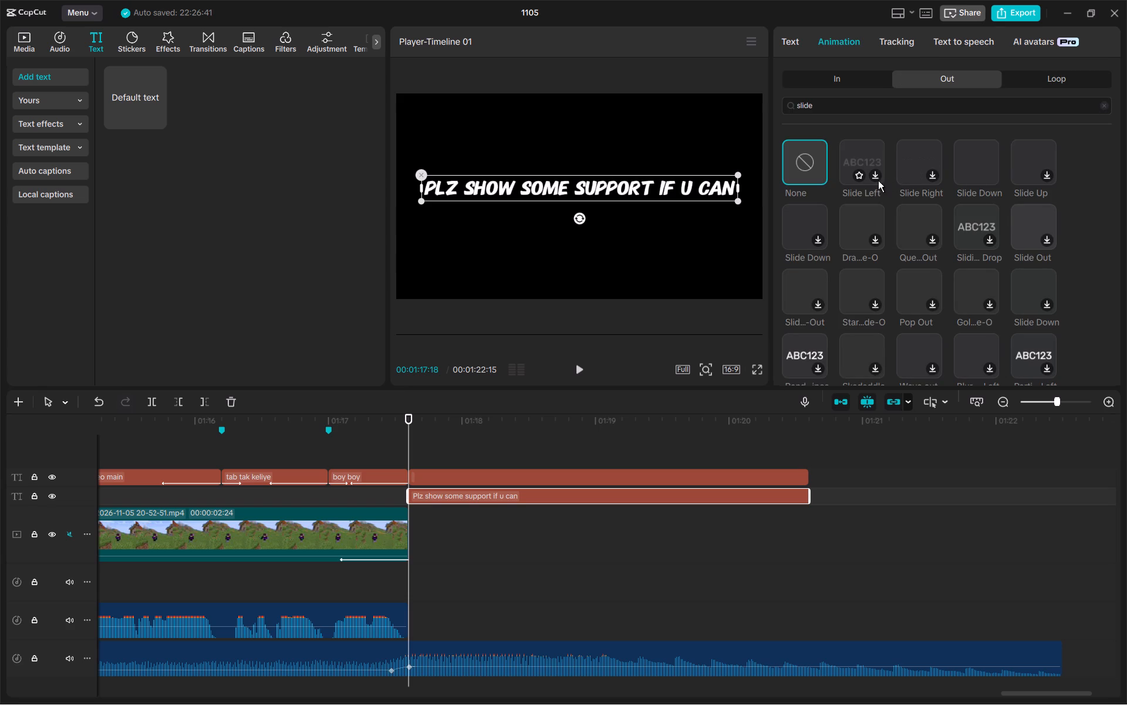
pyautogui.click(1101, 104)
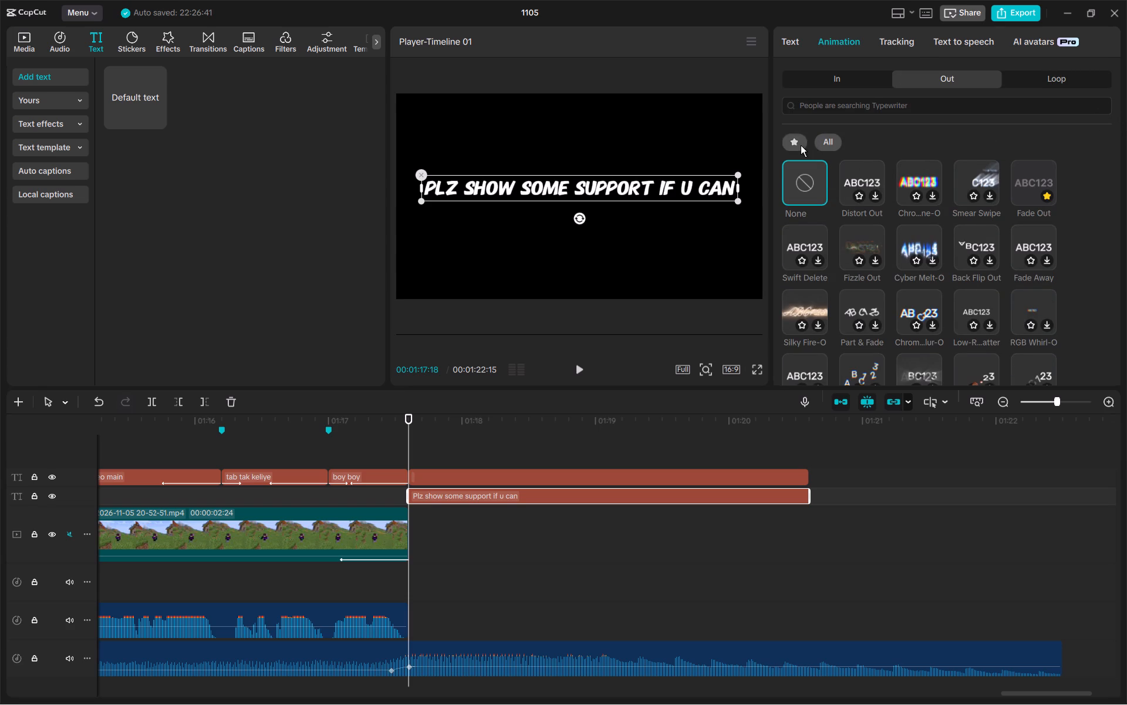
pyautogui.click(801, 145)
pyautogui.click(908, 177)
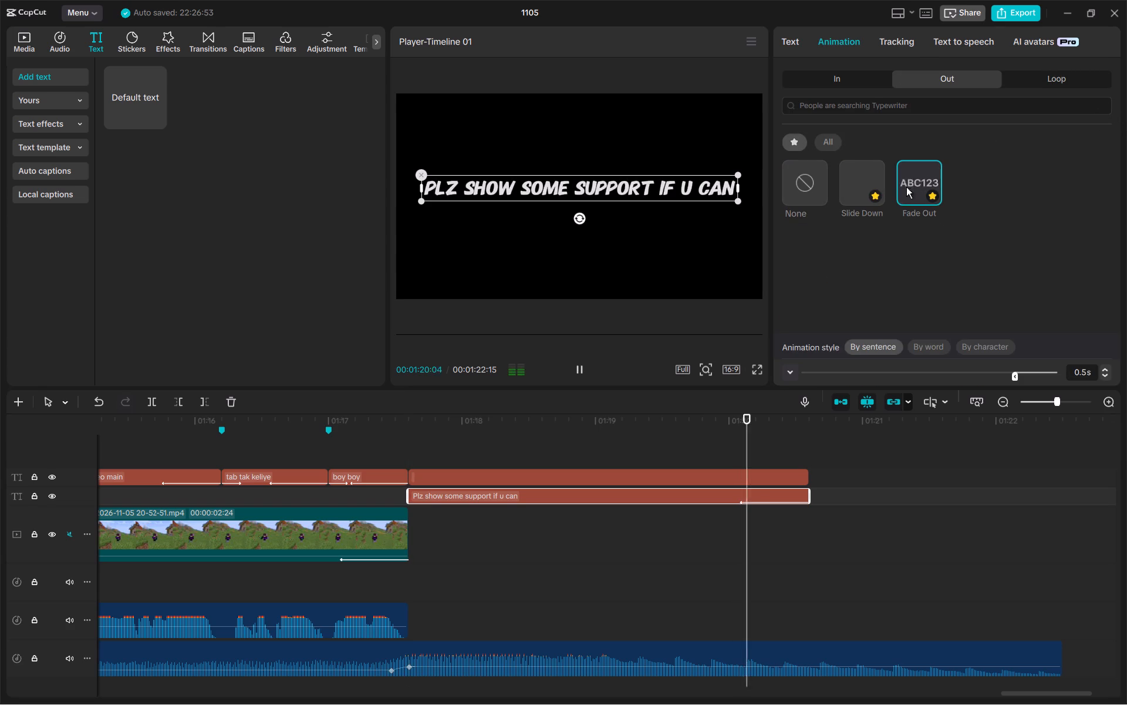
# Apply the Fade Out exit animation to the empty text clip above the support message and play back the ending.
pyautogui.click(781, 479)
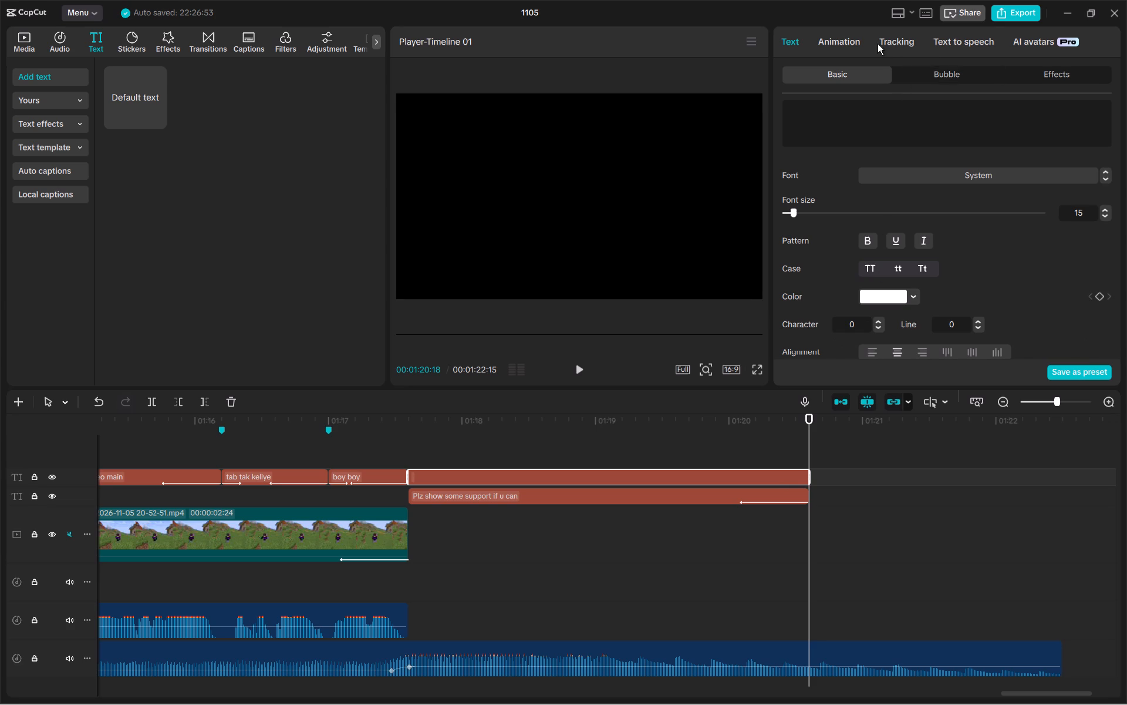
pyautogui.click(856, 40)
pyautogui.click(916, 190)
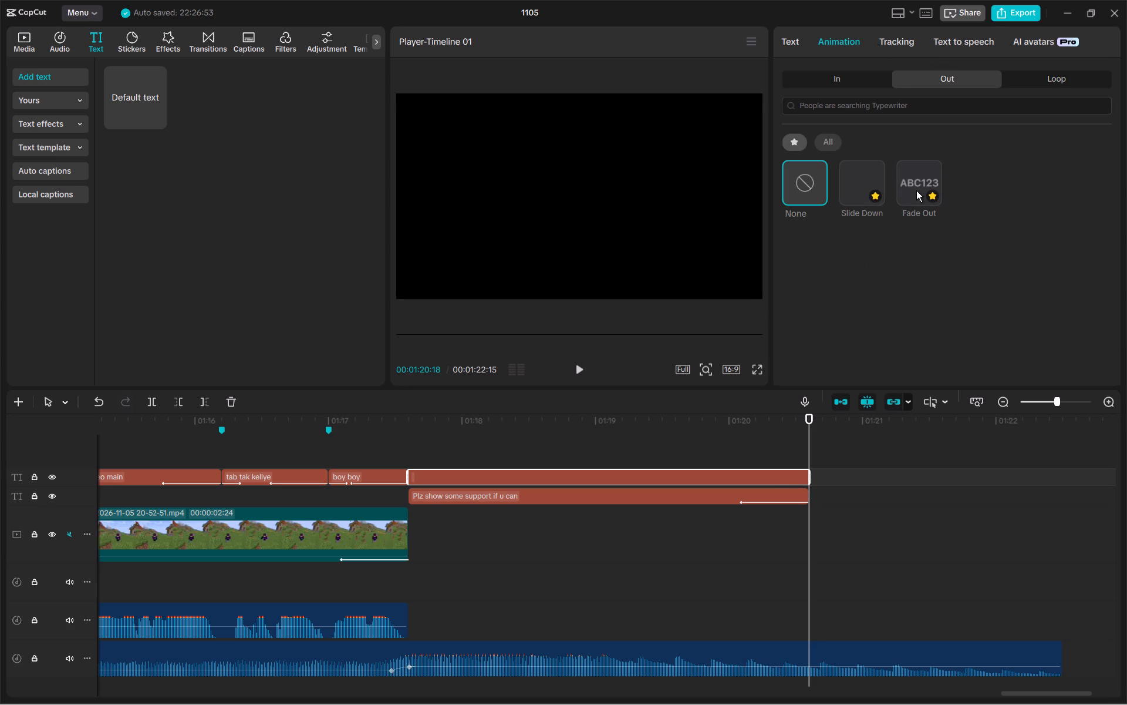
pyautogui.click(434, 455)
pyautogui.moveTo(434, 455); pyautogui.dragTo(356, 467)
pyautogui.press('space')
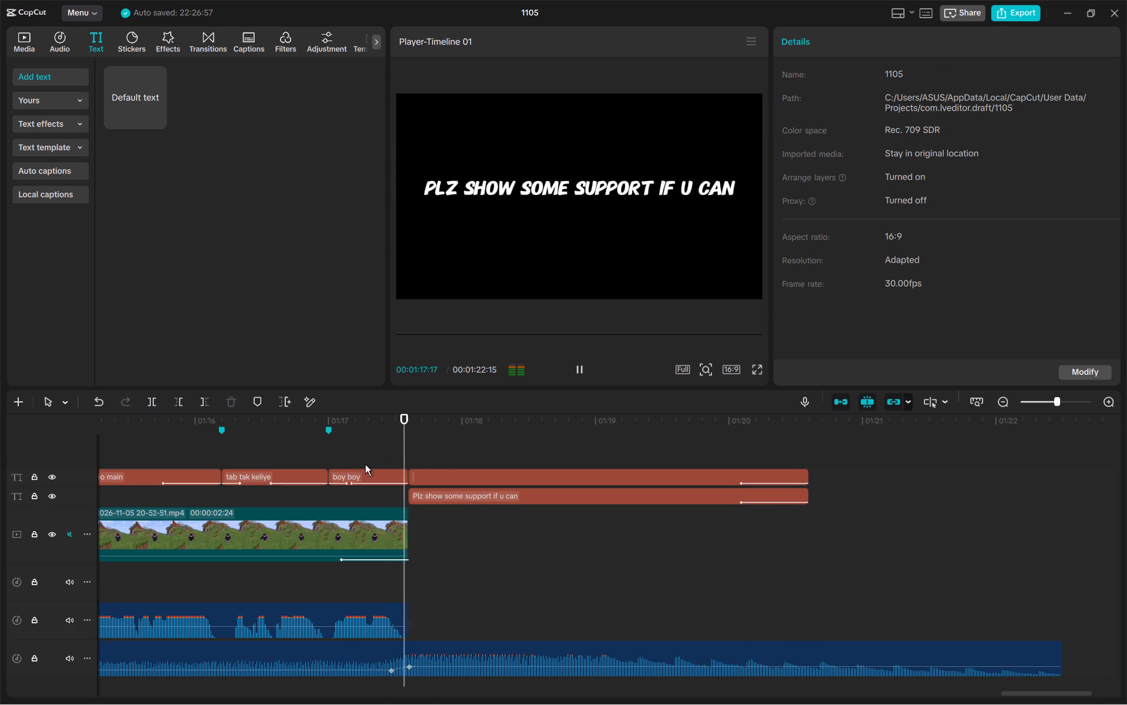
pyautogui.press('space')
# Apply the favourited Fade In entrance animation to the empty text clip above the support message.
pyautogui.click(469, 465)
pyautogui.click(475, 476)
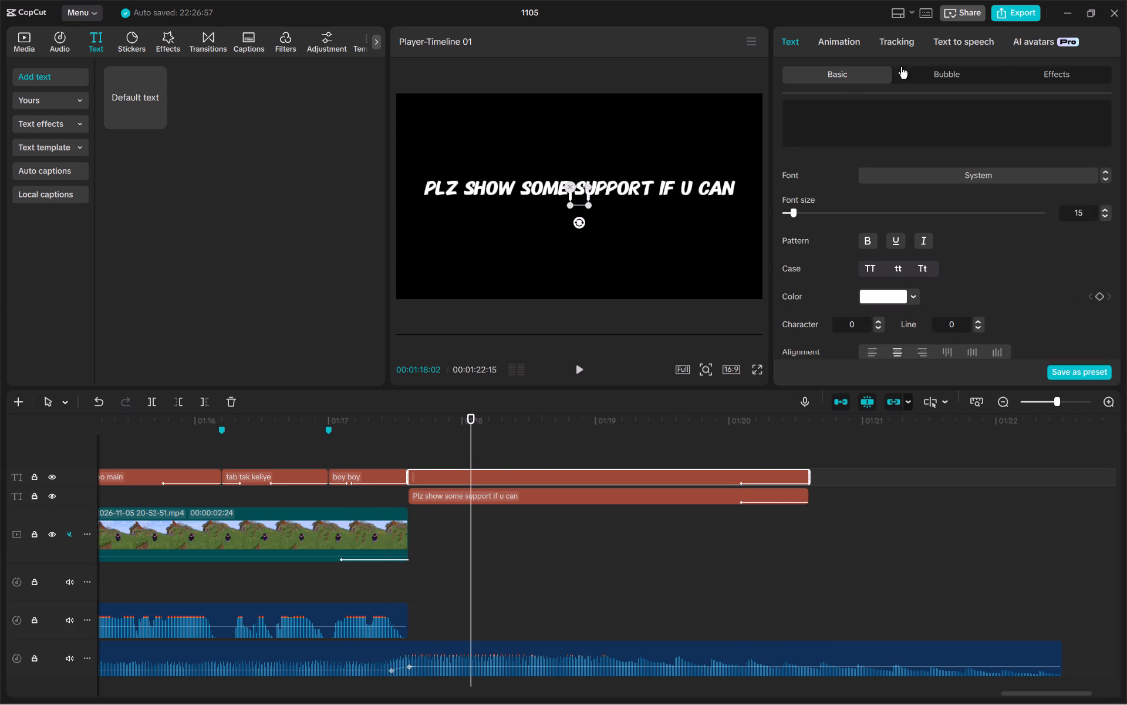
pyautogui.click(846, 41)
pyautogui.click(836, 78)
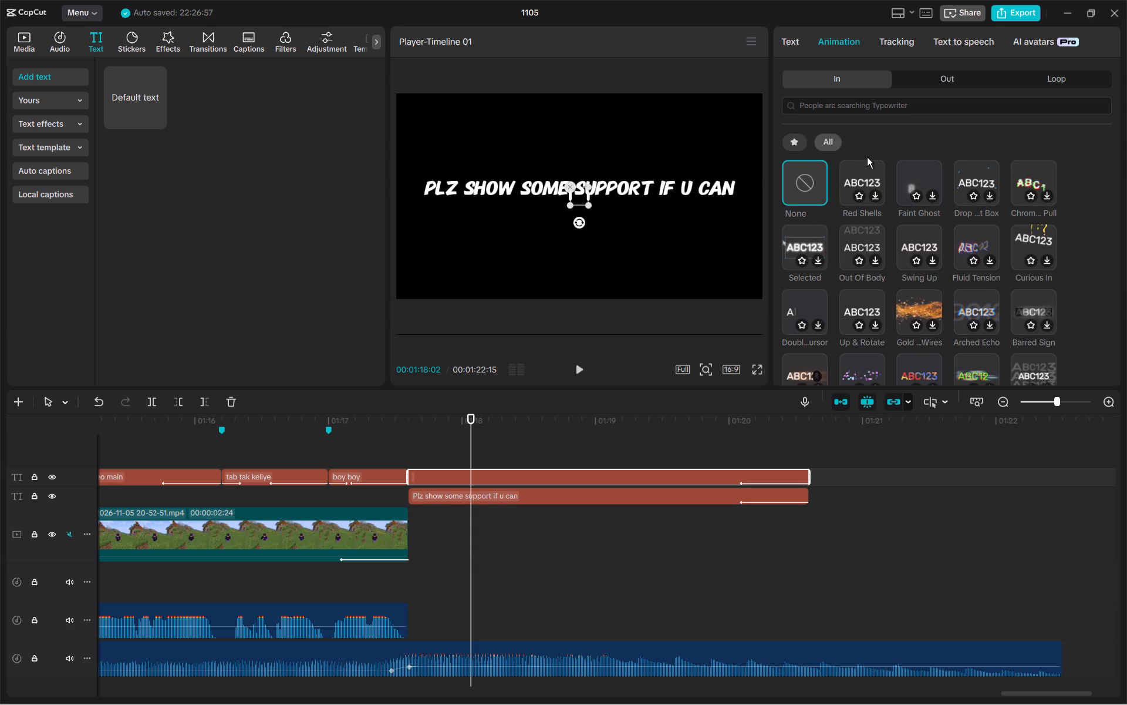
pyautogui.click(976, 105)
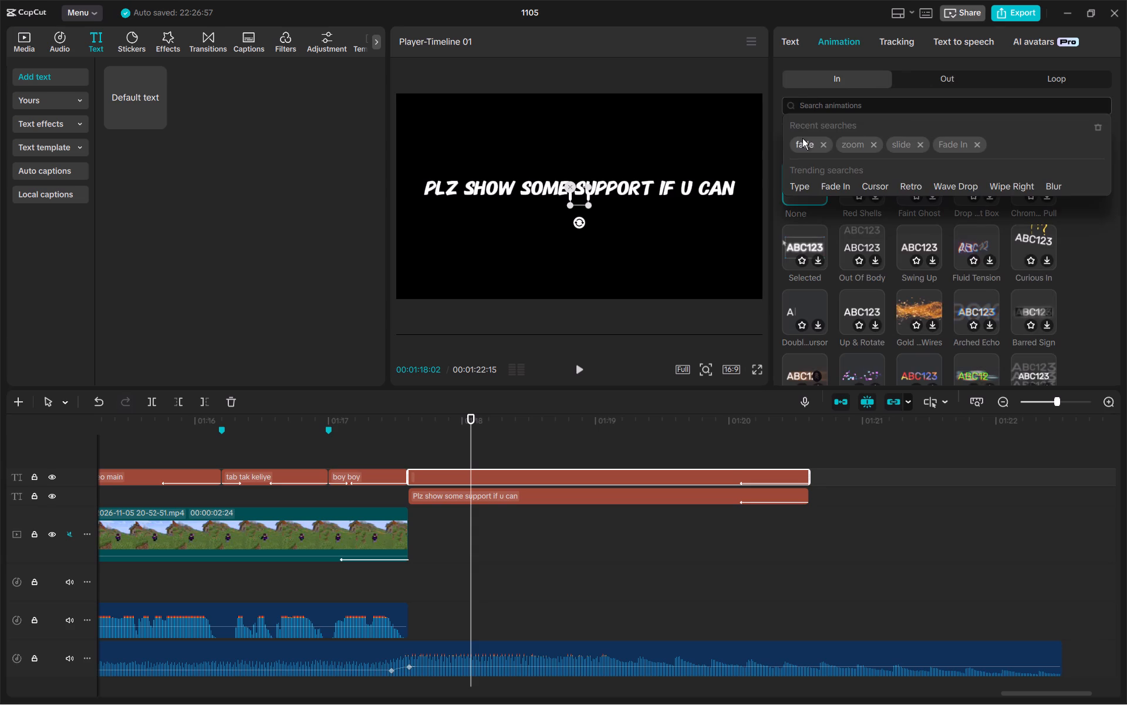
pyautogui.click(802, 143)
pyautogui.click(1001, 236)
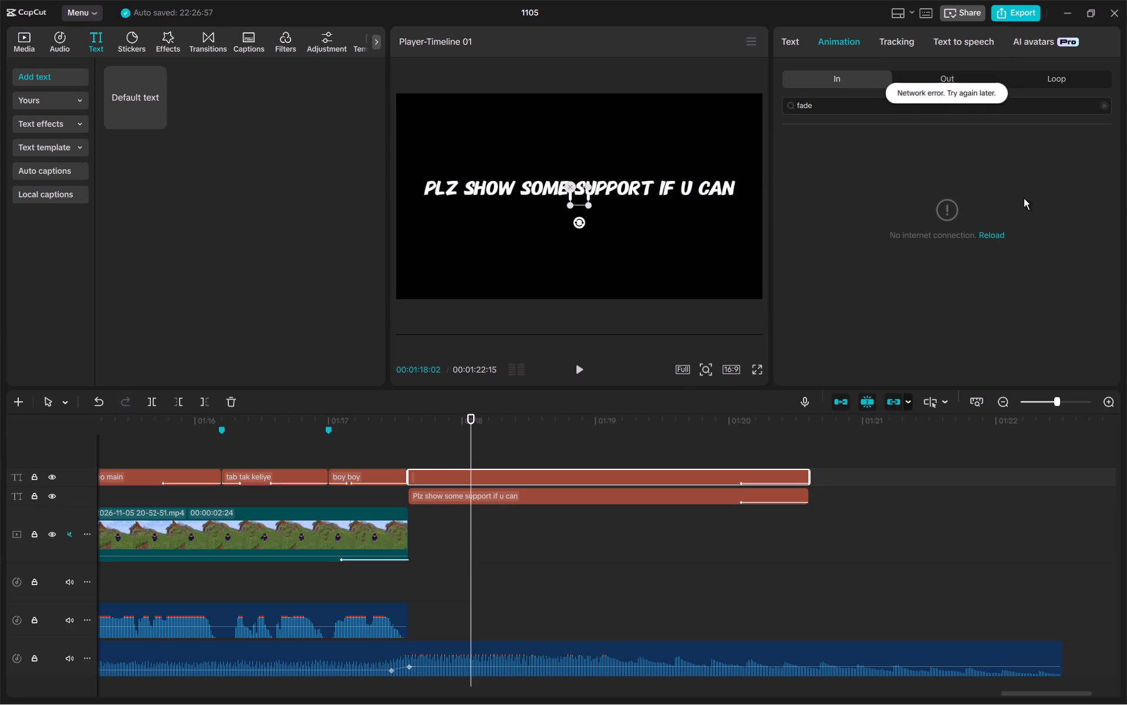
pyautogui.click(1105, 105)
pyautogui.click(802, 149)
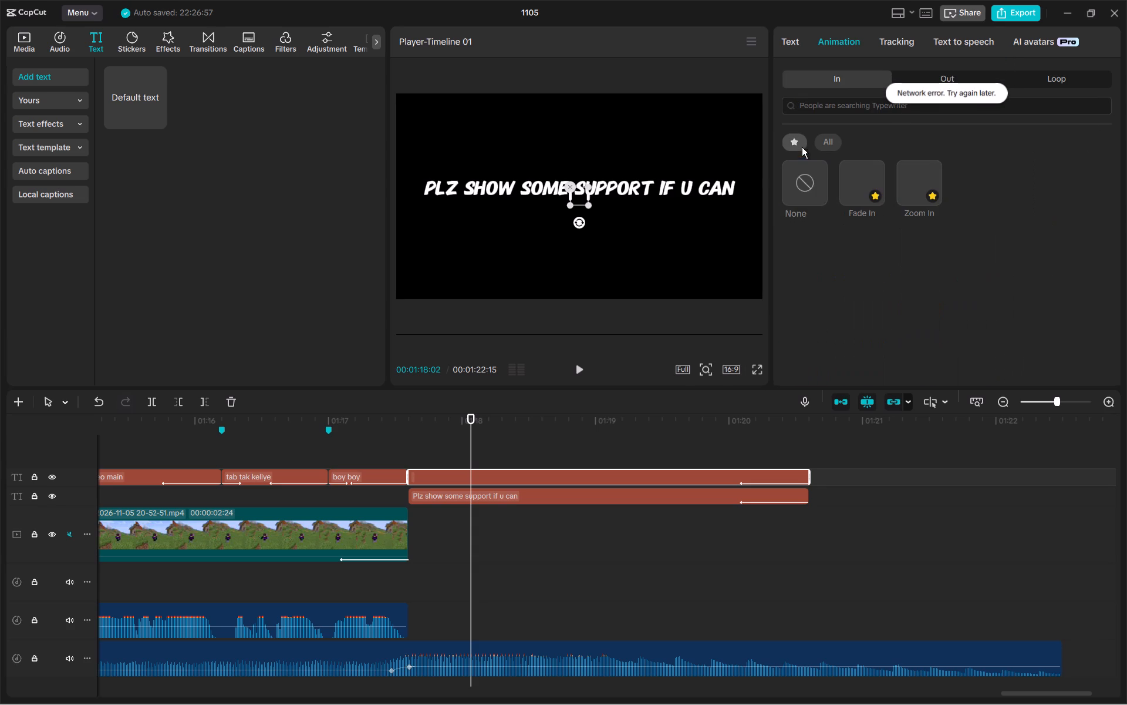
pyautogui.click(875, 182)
# Apply the Fade In entrance animation to the "Plz show some support if u can" text and play back the ending.
pyautogui.click(562, 494)
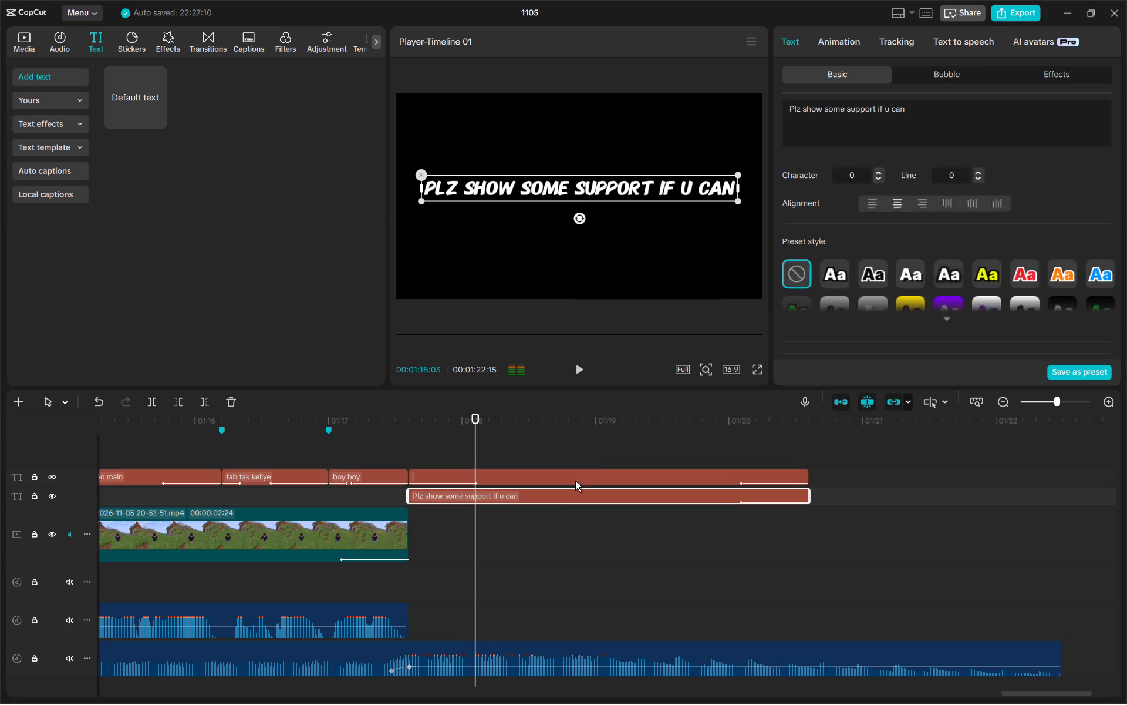
pyautogui.click(852, 53)
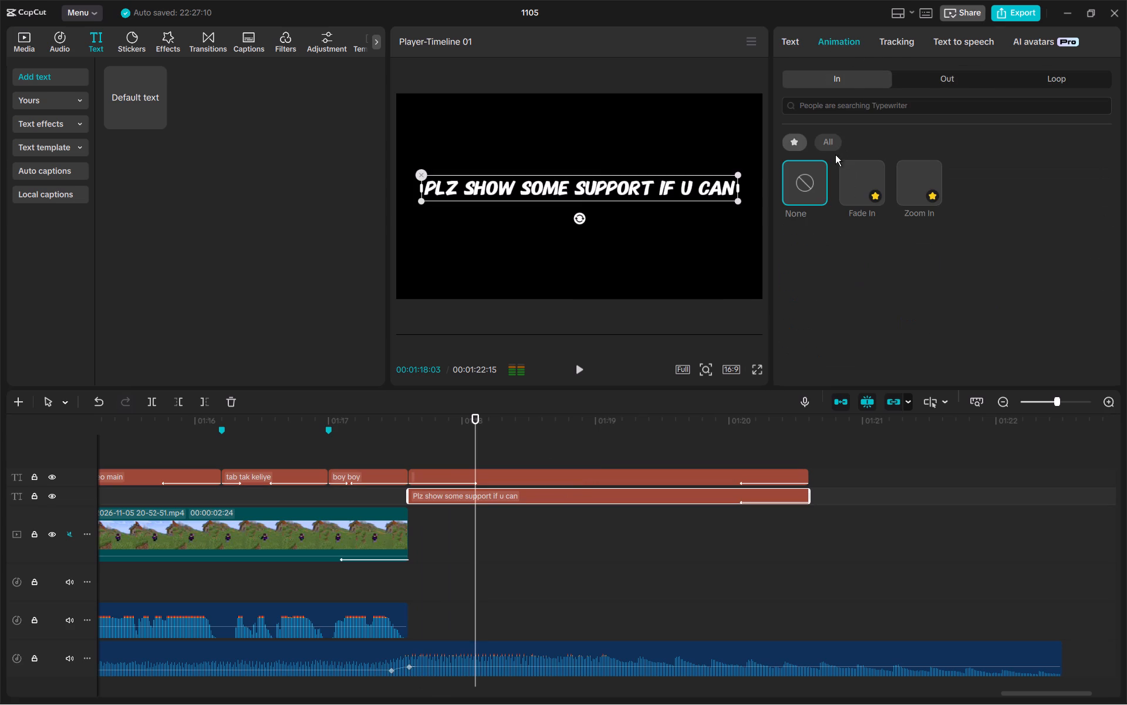
pyautogui.click(858, 177)
pyautogui.click(303, 461)
pyautogui.press('space')
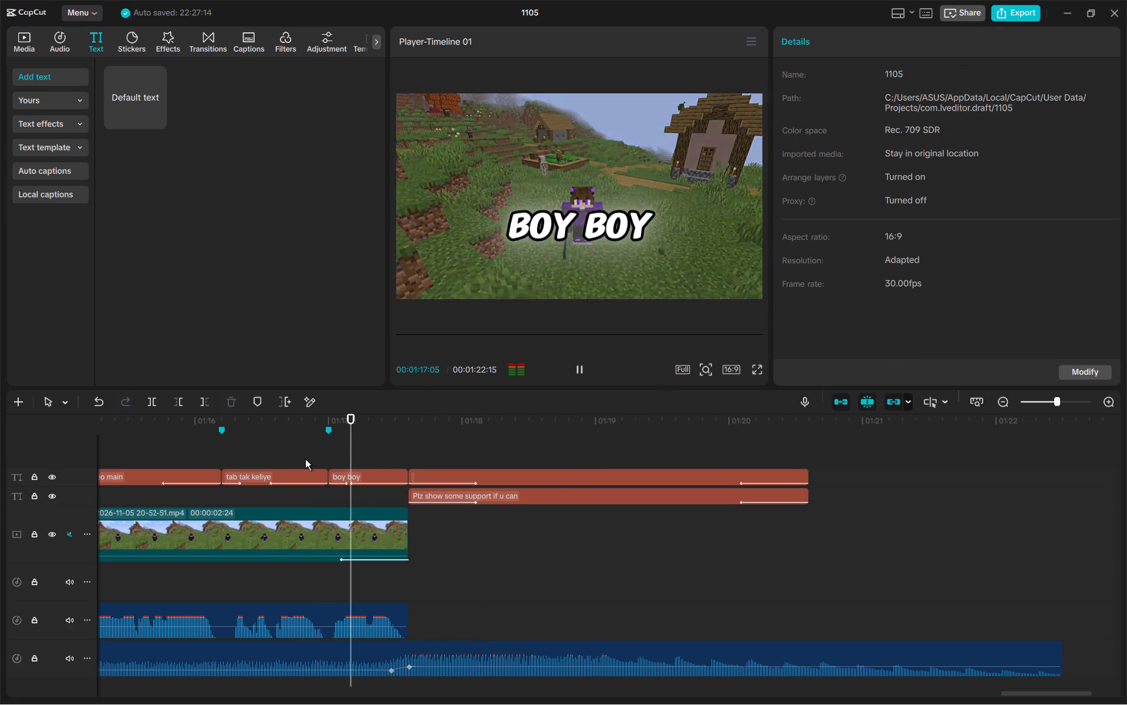
pyautogui.press('space')
# Move the empty text clip and the support message clip along the timeline to start at about 01:18.
pyautogui.click(468, 479)
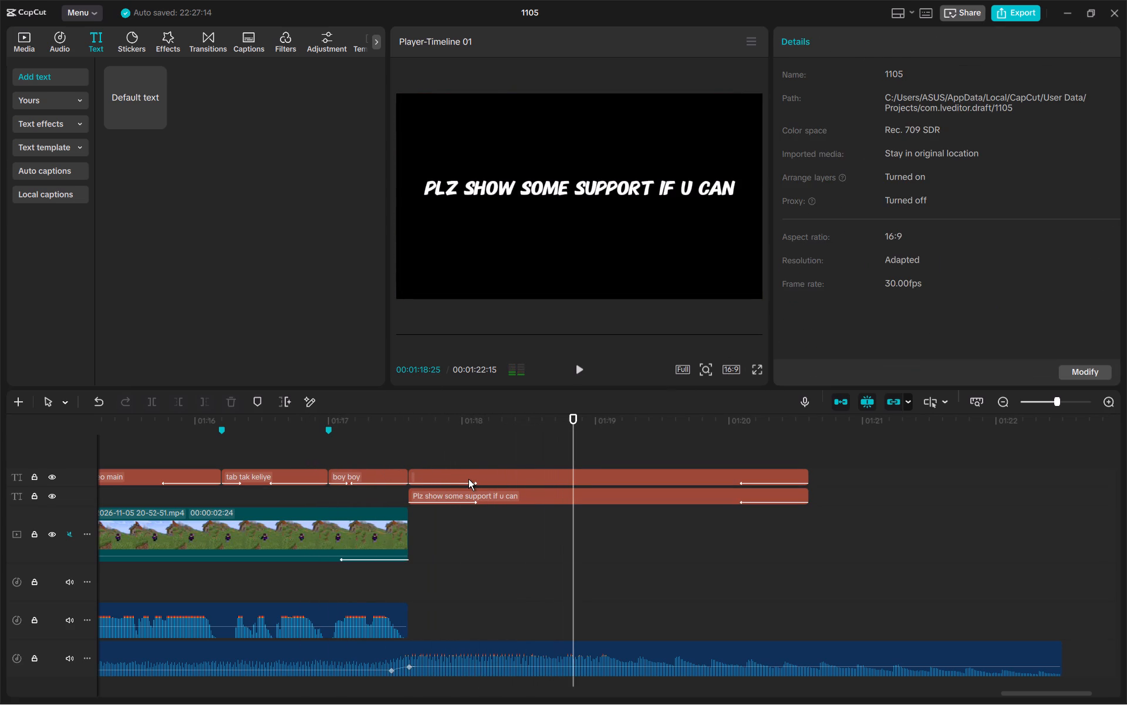
pyautogui.moveTo(468, 479); pyautogui.dragTo(528, 479)
pyautogui.moveTo(488, 496); pyautogui.dragTo(548, 493)
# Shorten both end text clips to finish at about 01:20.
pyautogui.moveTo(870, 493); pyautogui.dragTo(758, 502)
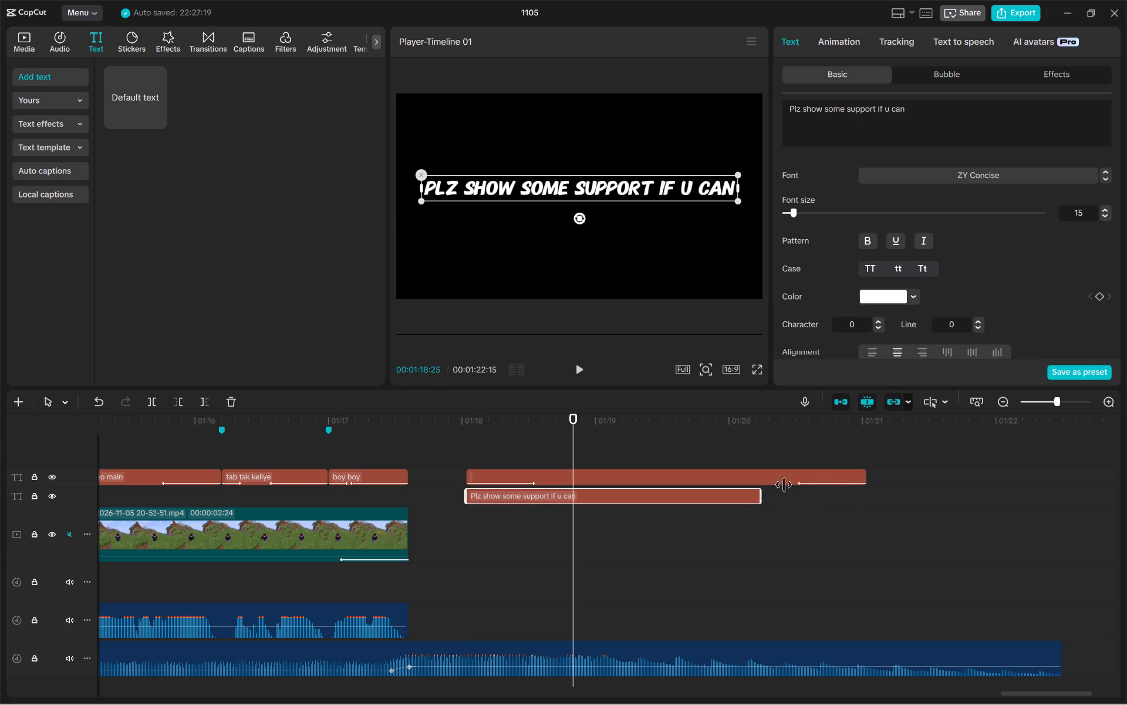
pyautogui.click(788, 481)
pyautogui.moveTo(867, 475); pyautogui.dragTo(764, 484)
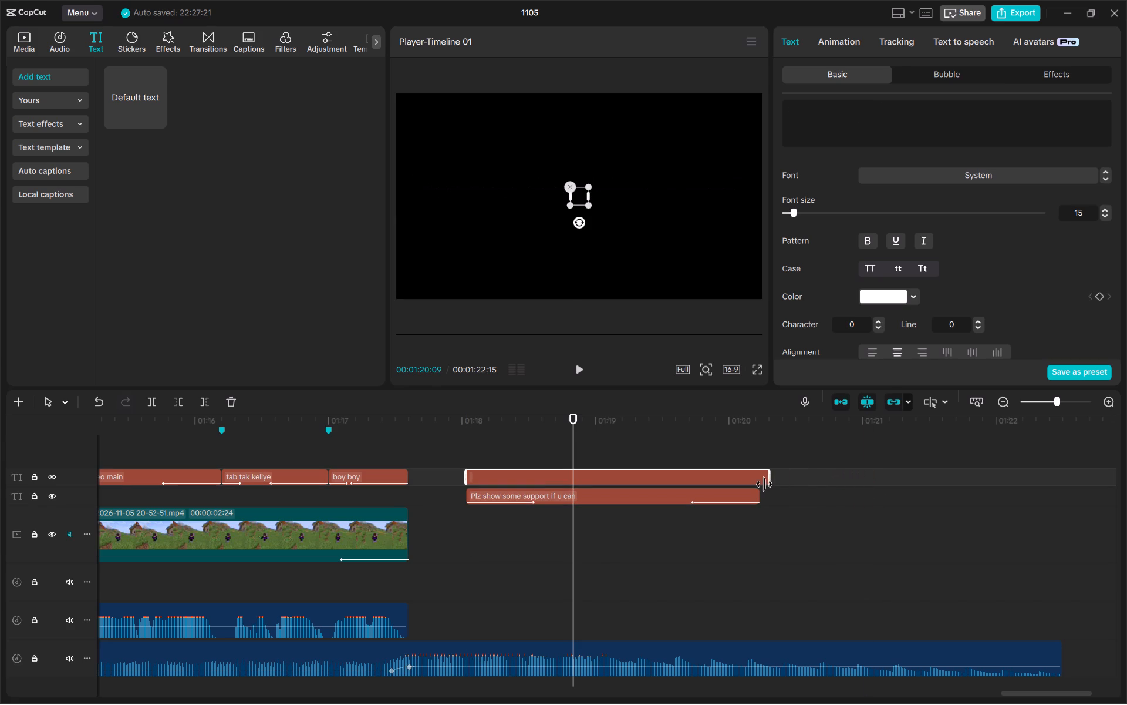
# Extend both end text clips so they finish level with the end of the music track.
pyautogui.moveTo(764, 484); pyautogui.dragTo(1057, 481)
pyautogui.click(734, 491)
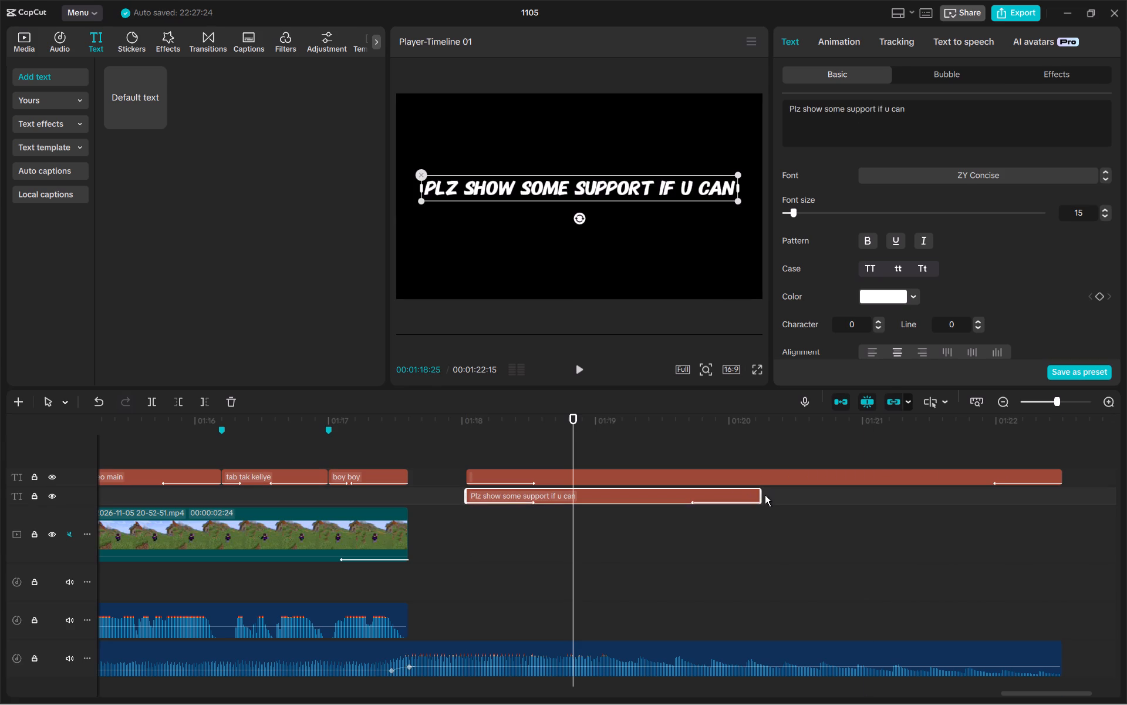
pyautogui.moveTo(761, 495); pyautogui.dragTo(1062, 497)
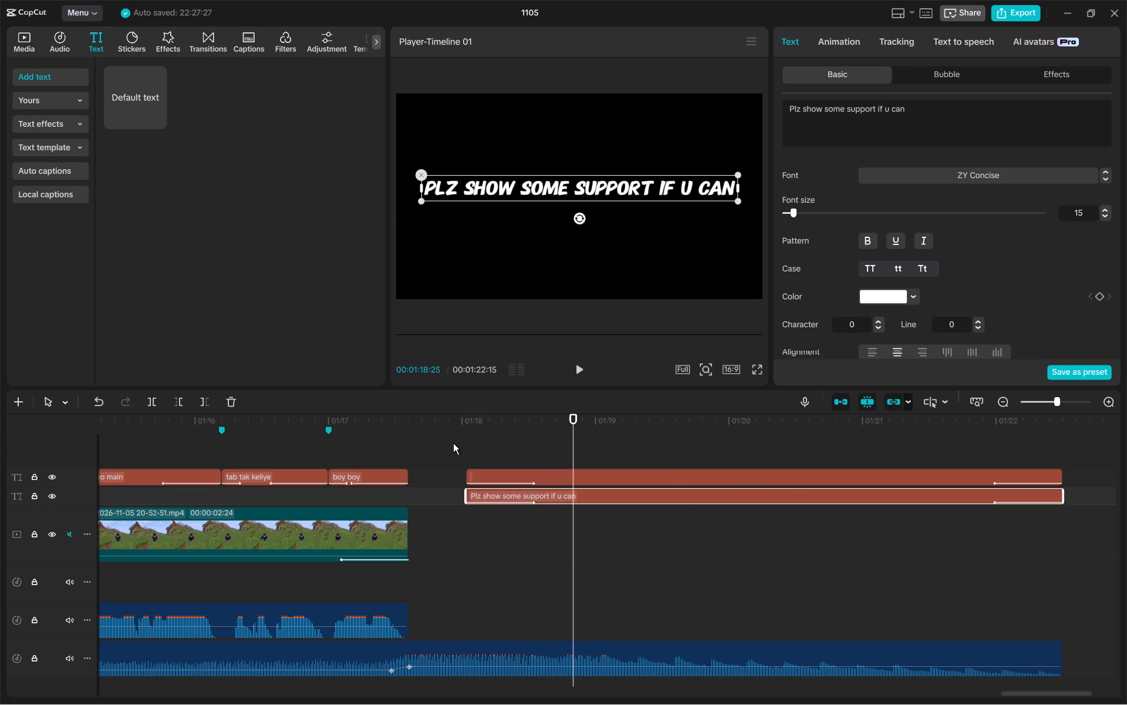
# Play back the ending and shift both end text clips slightly earlier to start just before 01:18.
pyautogui.click(452, 442)
pyautogui.click(347, 438)
pyautogui.press('space')
pyautogui.click(200, 437)
pyautogui.click(155, 440)
pyautogui.press('space')
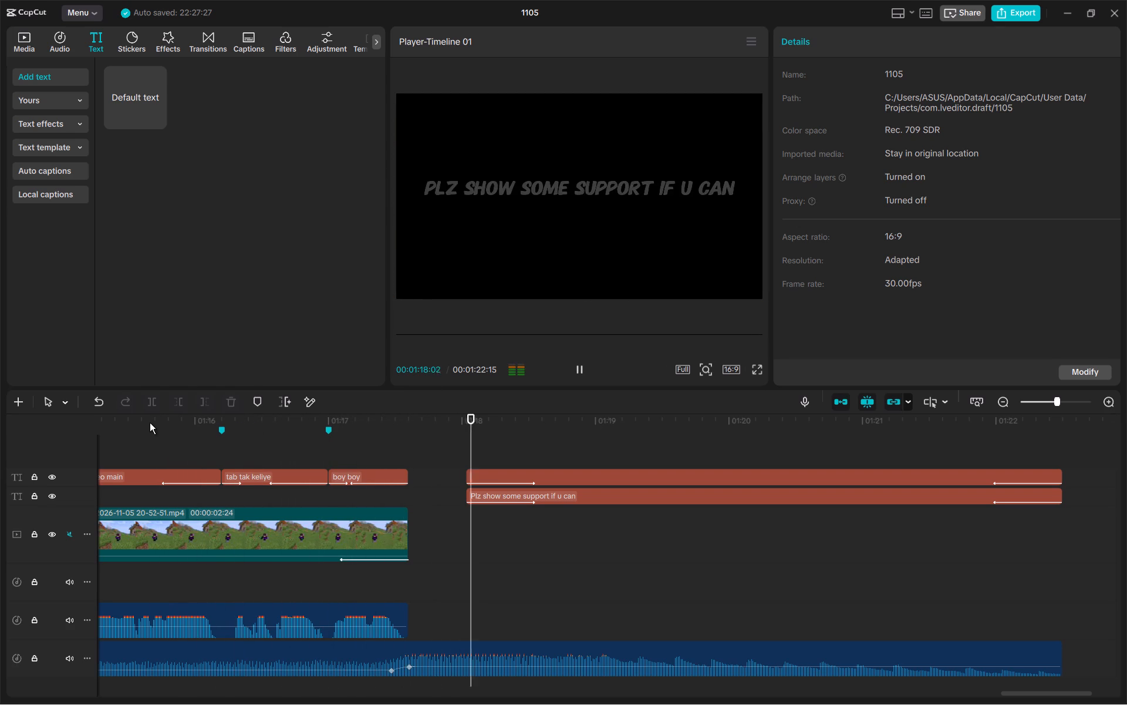
pyautogui.press('space')
pyautogui.moveTo(486, 537); pyautogui.dragTo(508, 464)
pyautogui.moveTo(508, 476); pyautogui.dragTo(494, 476)
# Replay the ending and delete the empty text clip above the support message.
pyautogui.click(278, 429)
pyautogui.press('space')
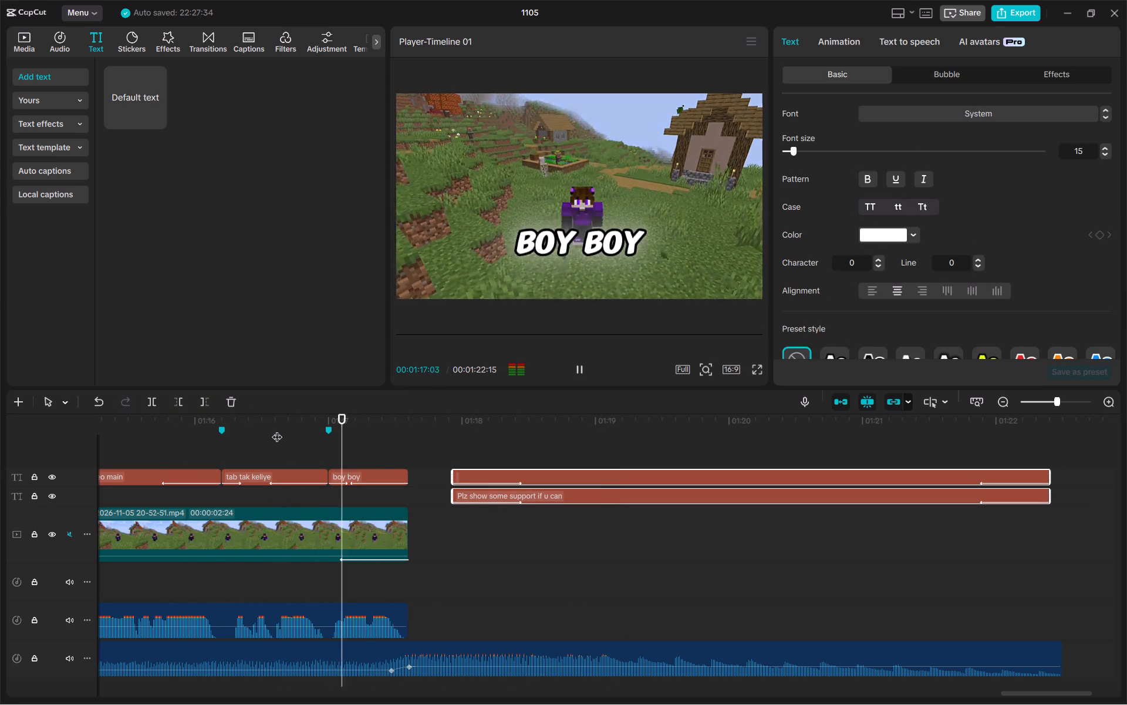
pyautogui.click(379, 449)
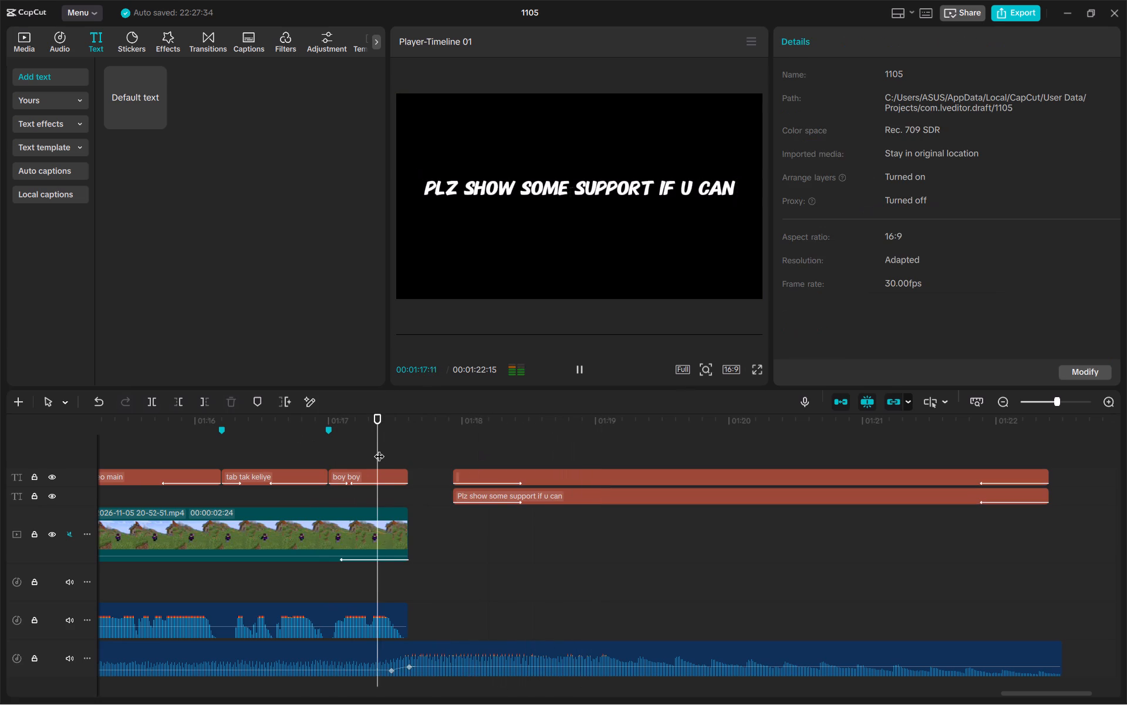
pyautogui.moveTo(379, 449); pyautogui.dragTo(139, 453)
pyautogui.press('space')
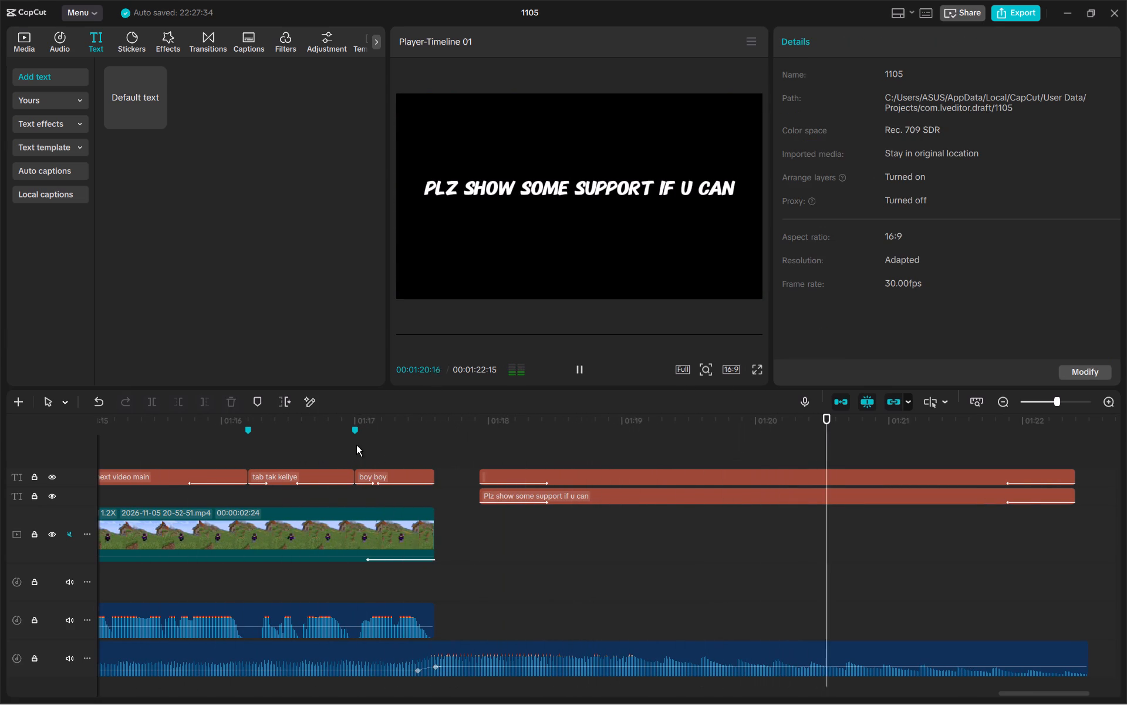
pyautogui.press('space')
pyautogui.click(554, 479)
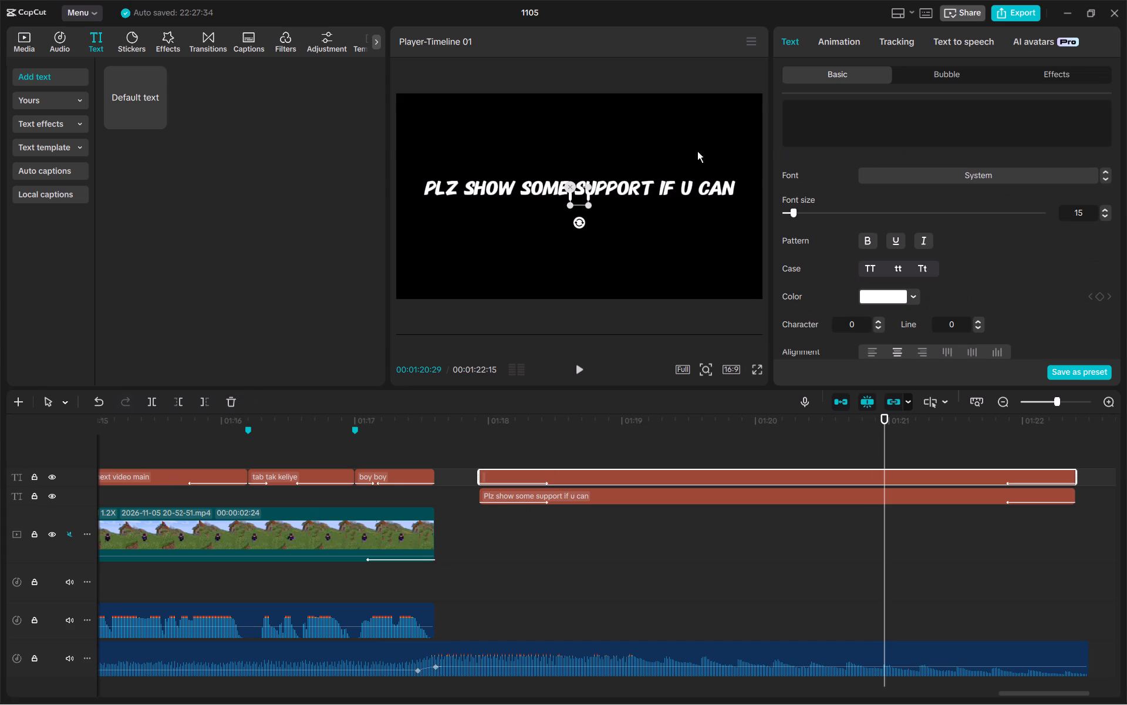
pyautogui.press('Delete')
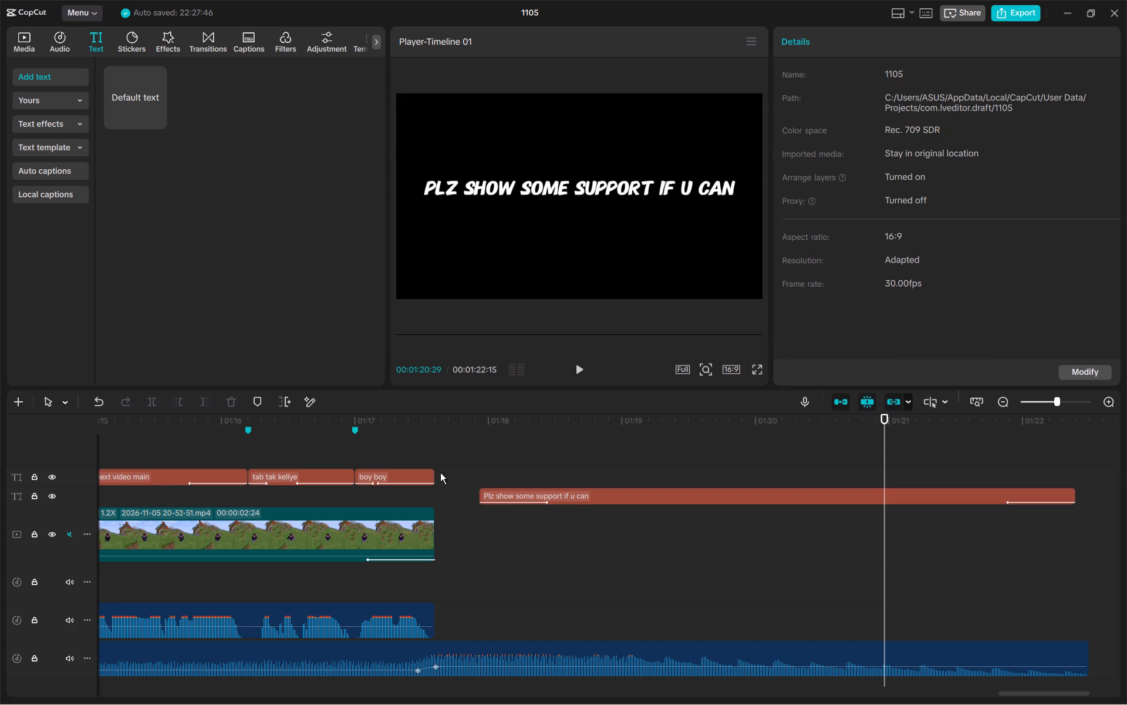
# Move the "Plz show some support if u can" clip up onto the "boy boy" caption track and play back the ending.
pyautogui.moveTo(507, 499); pyautogui.dragTo(503, 478)
pyautogui.click(385, 442)
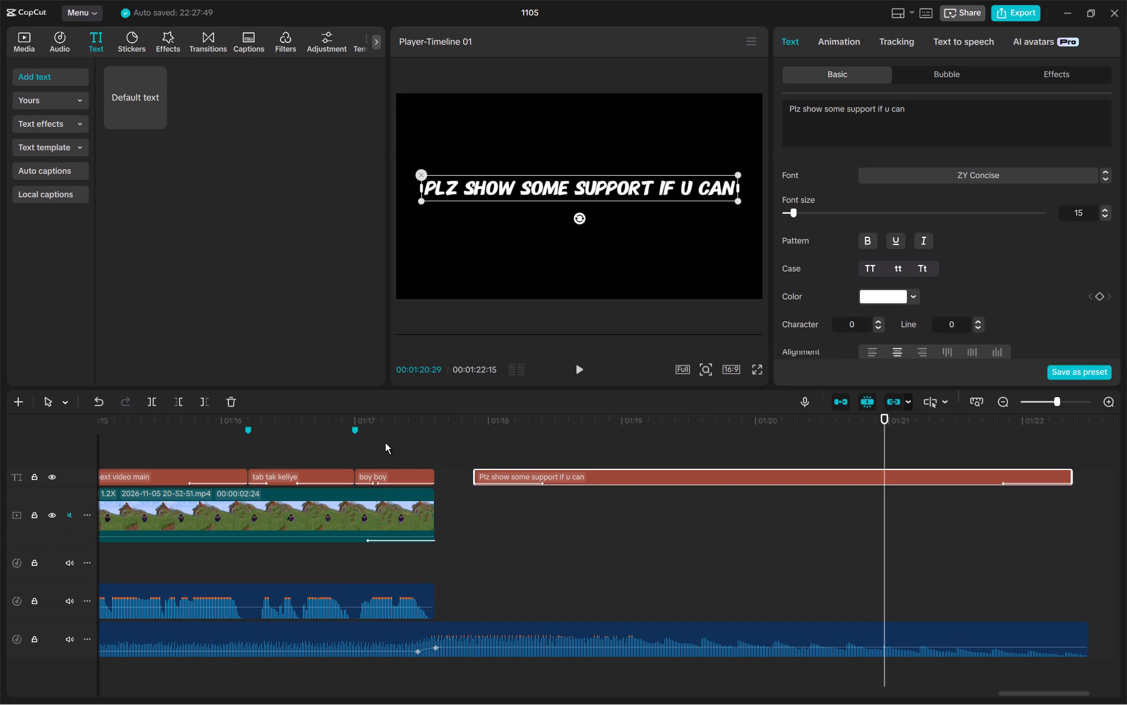
pyautogui.click(305, 443)
pyautogui.press('space')
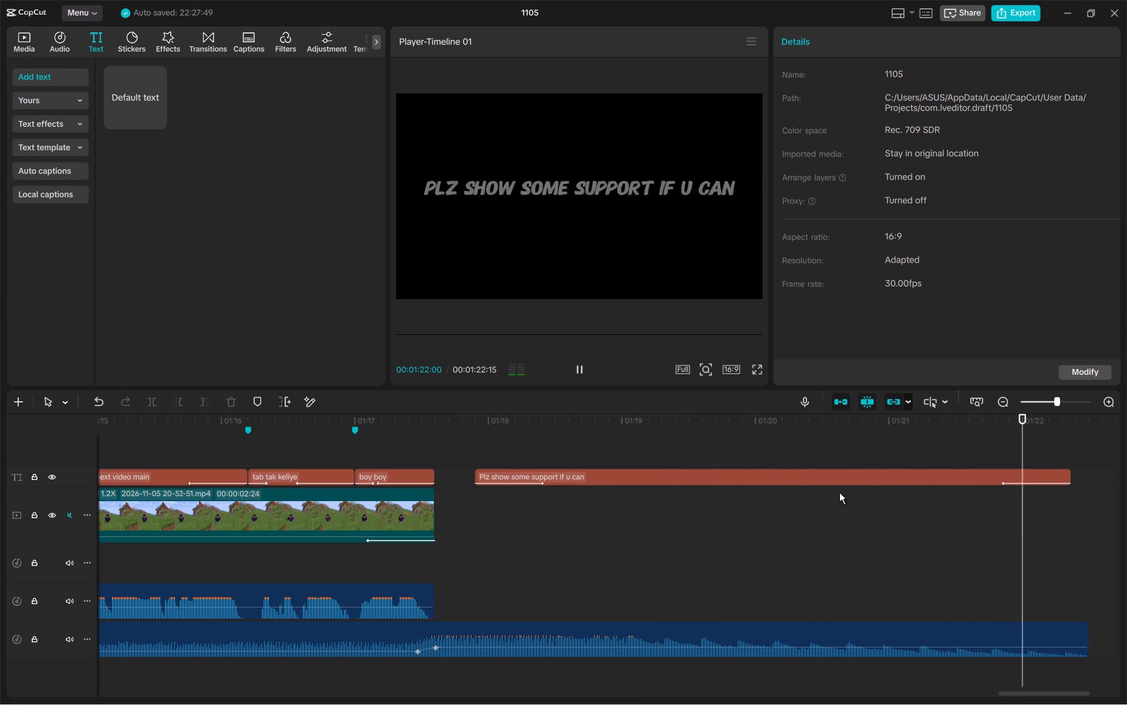
pyautogui.press('space')
# Set the support message's Fade Out duration to 2.3 s and replay the ending.
pyautogui.click(855, 472)
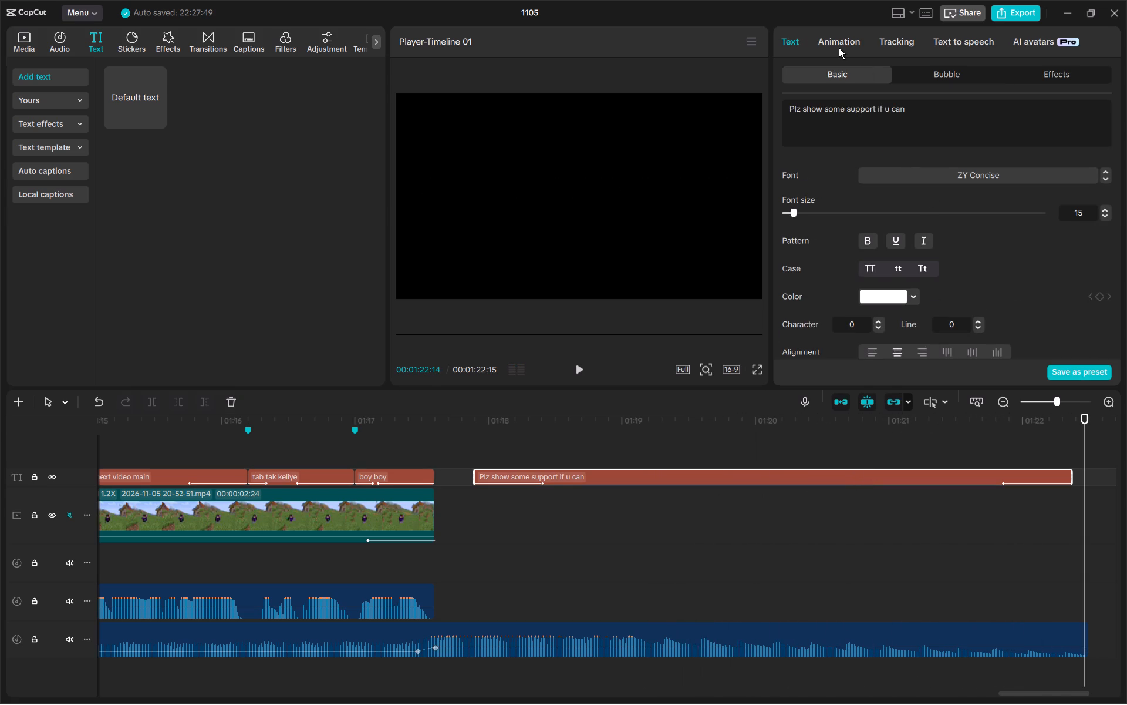
pyautogui.click(838, 45)
pyautogui.click(925, 81)
pyautogui.moveTo(966, 374); pyautogui.dragTo(953, 378)
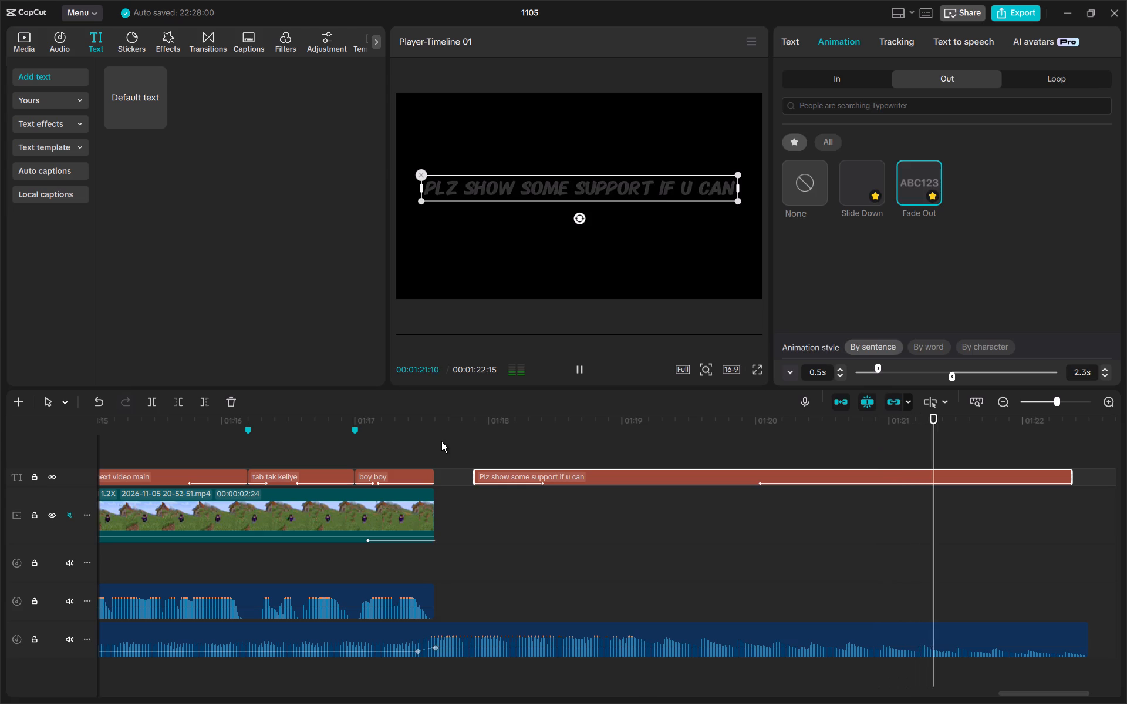
pyautogui.click(441, 441)
pyautogui.press('space')
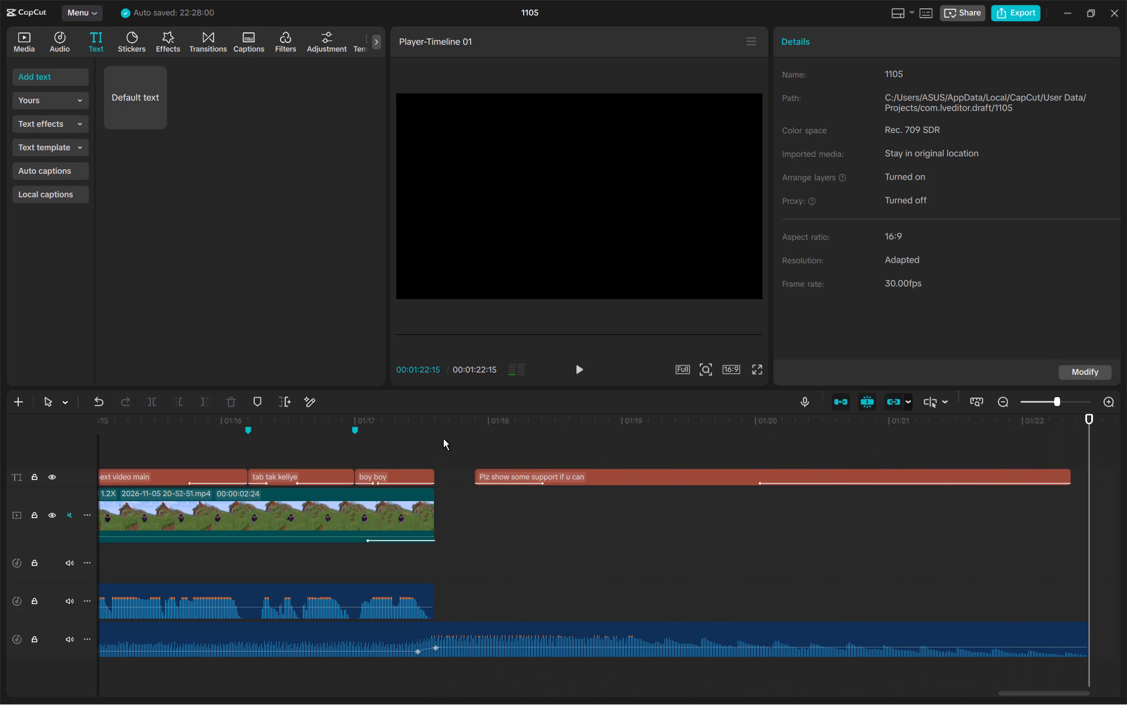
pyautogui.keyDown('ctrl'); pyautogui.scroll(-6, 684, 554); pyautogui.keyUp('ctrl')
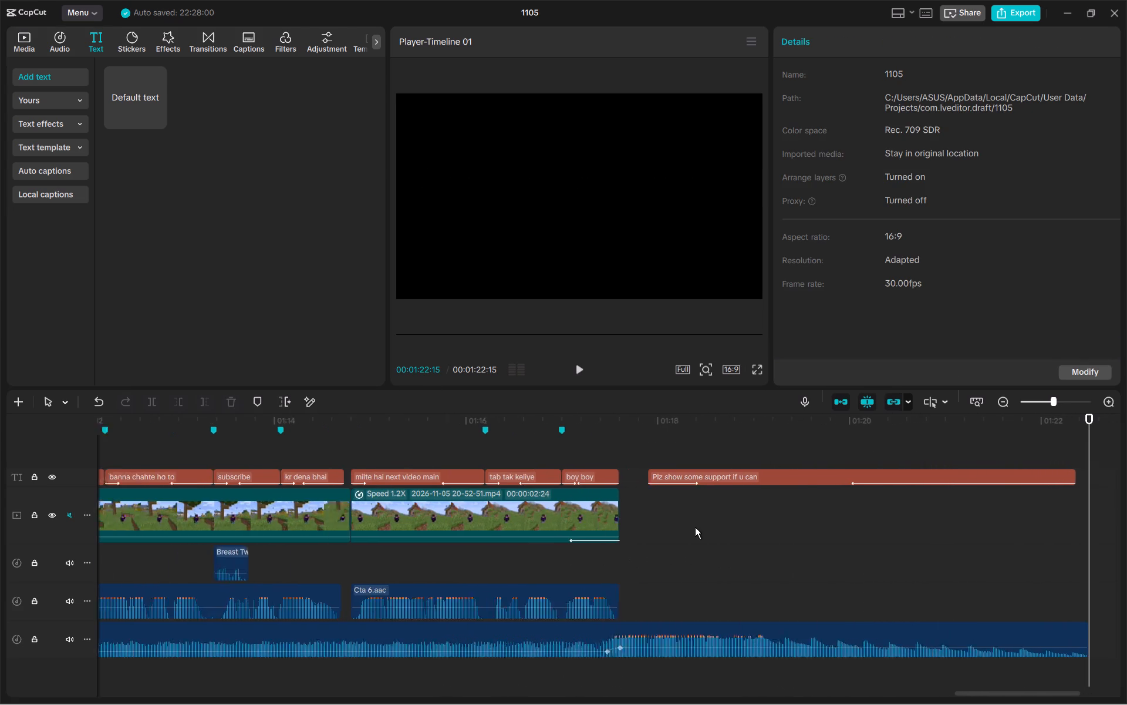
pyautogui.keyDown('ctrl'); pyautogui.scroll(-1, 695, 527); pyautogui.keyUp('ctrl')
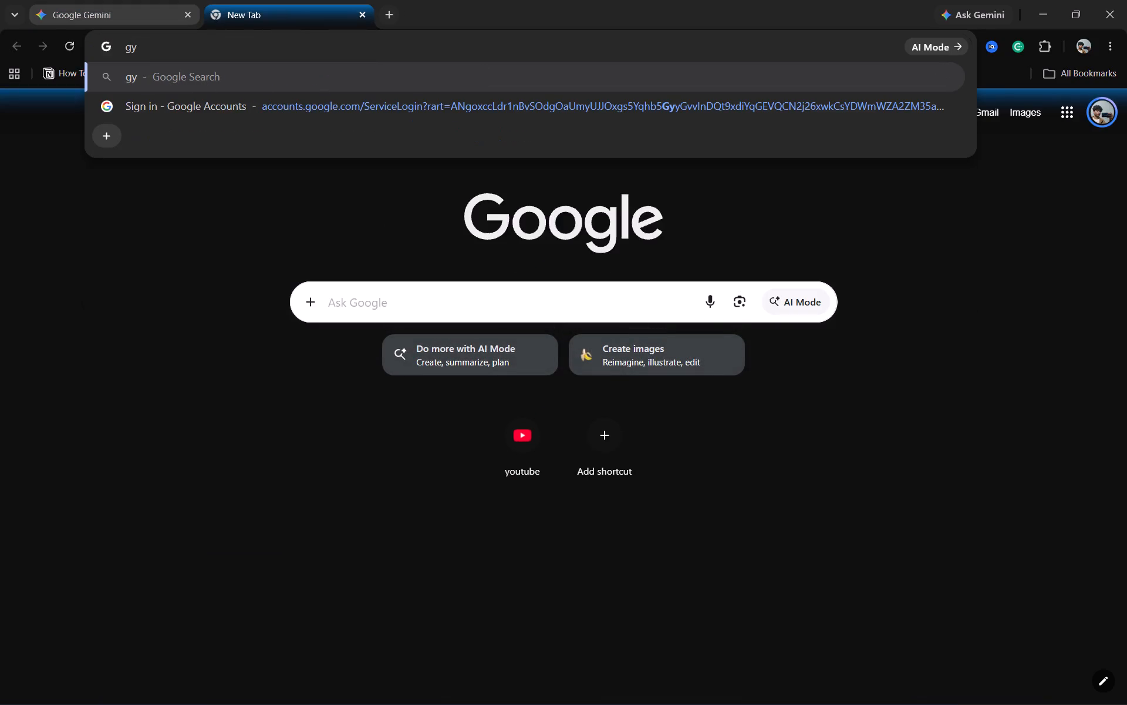
pyautogui.press('BackSpace')
pyautogui.press('BackSpace')
pyautogui.press('BackSpace')
pyautogui.click(501, 459)
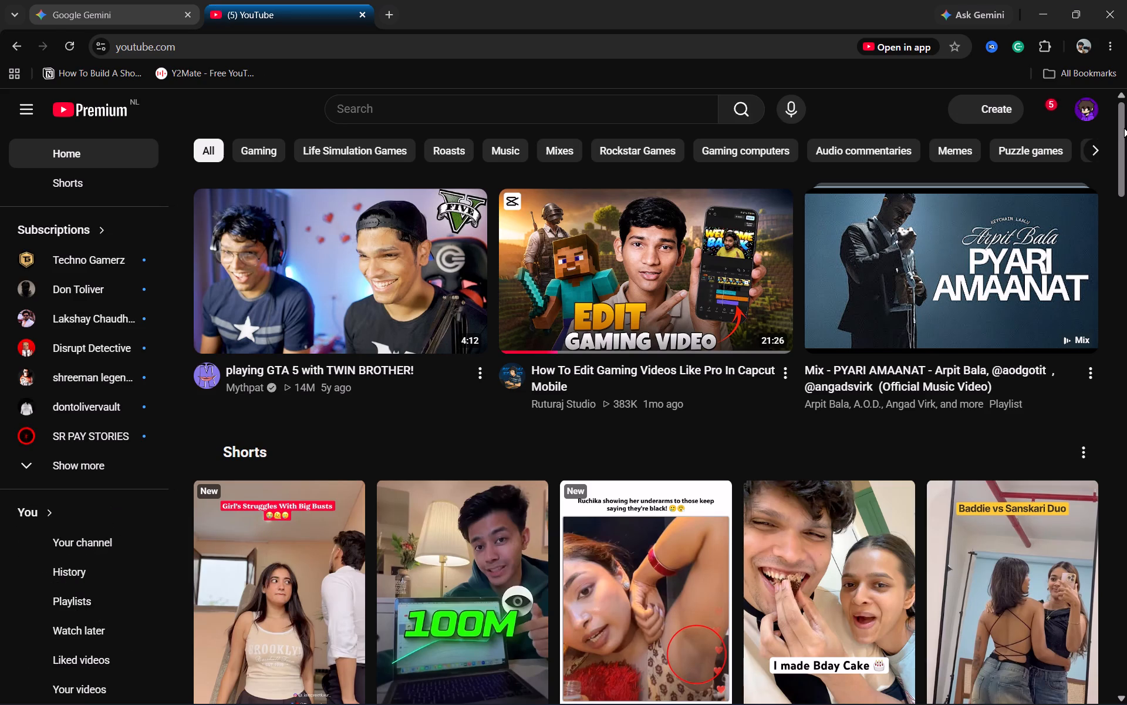
# Open the third Short in the home page's Shorts row in a new tab and switch to it.
pyautogui.scroll(-3, 780, 379)
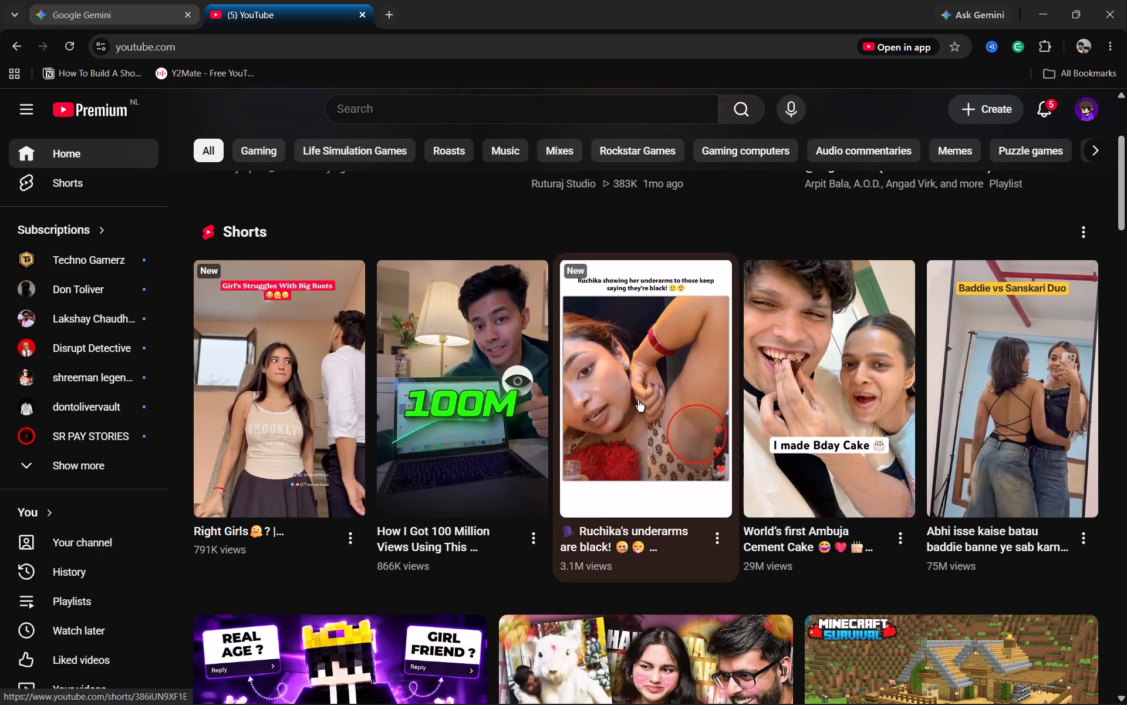
pyautogui.rightClick(643, 438)
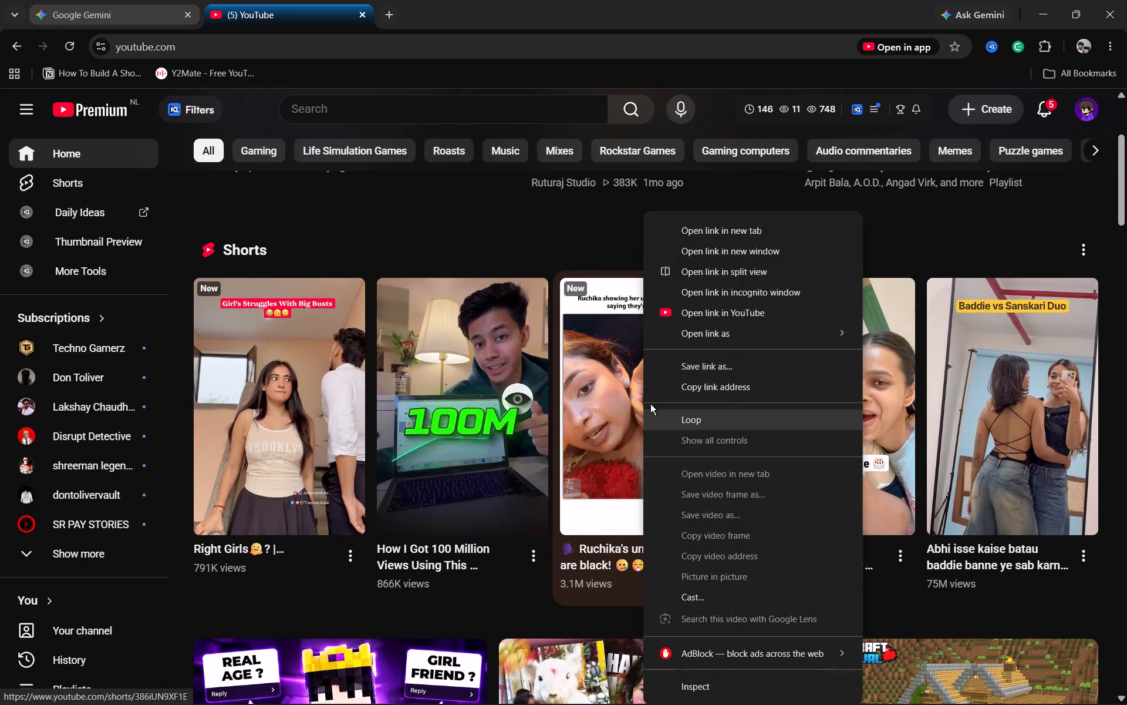
pyautogui.click(689, 226)
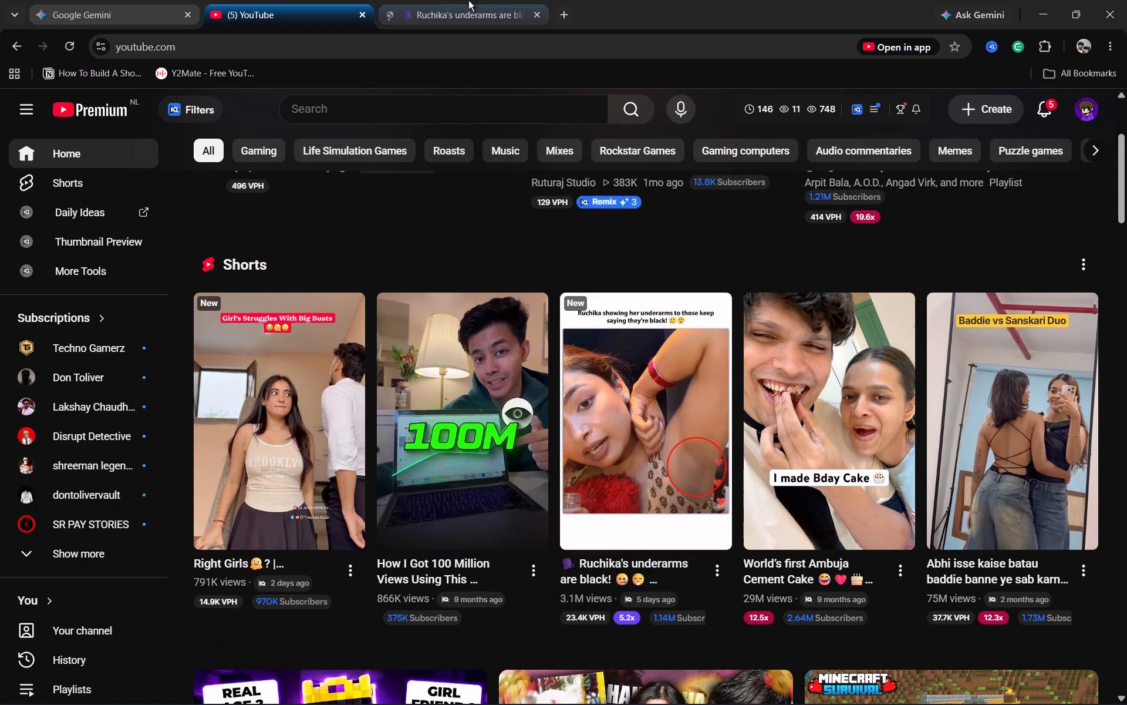
pyautogui.click(436, 0)
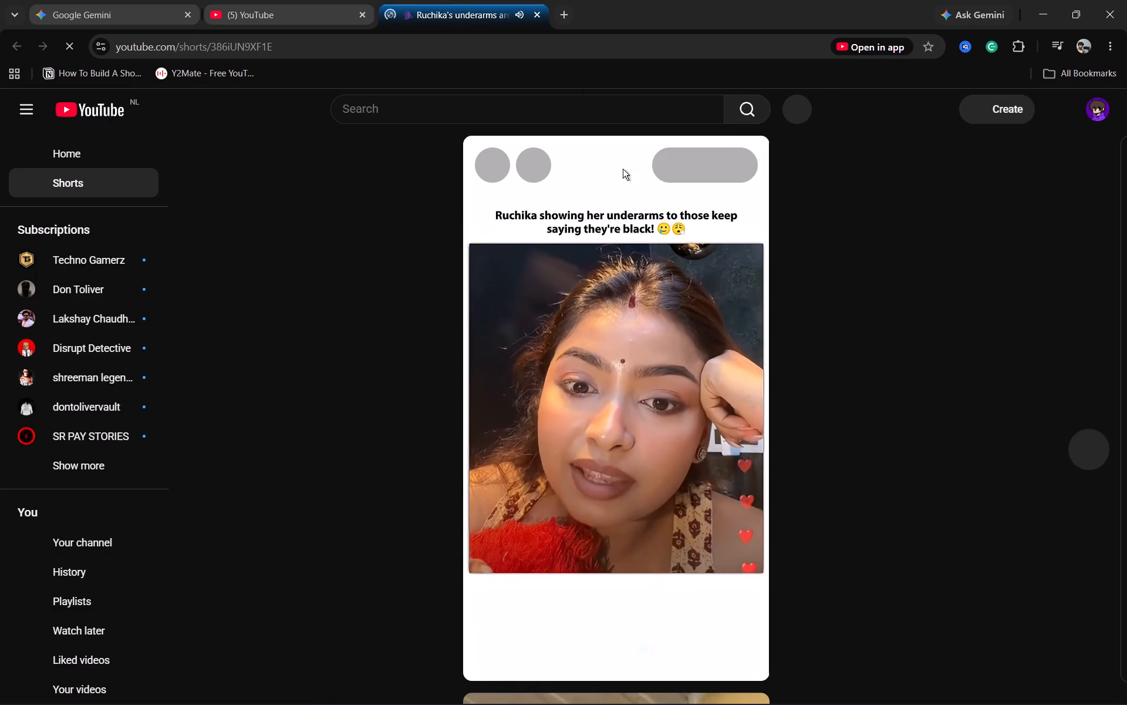
# Play the Short with the Scorecard overlay collapsed and its subtitles turned off.
pyautogui.click(691, 385)
pyautogui.click(691, 385)
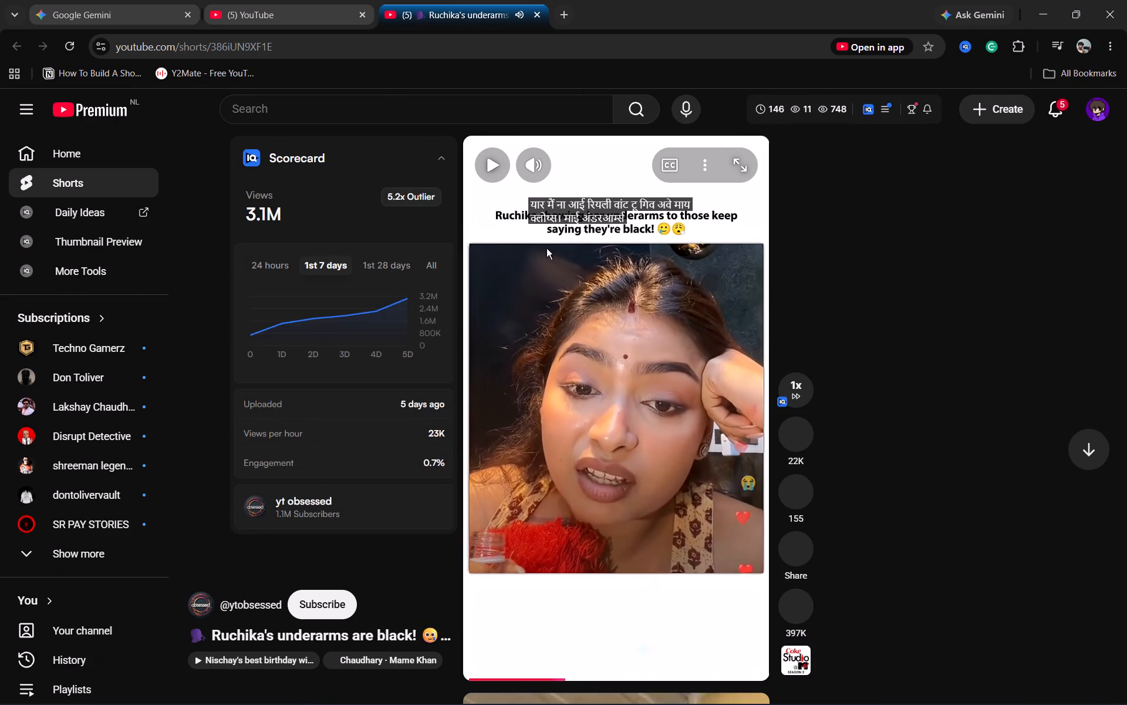
pyautogui.click(437, 161)
pyautogui.click(531, 673)
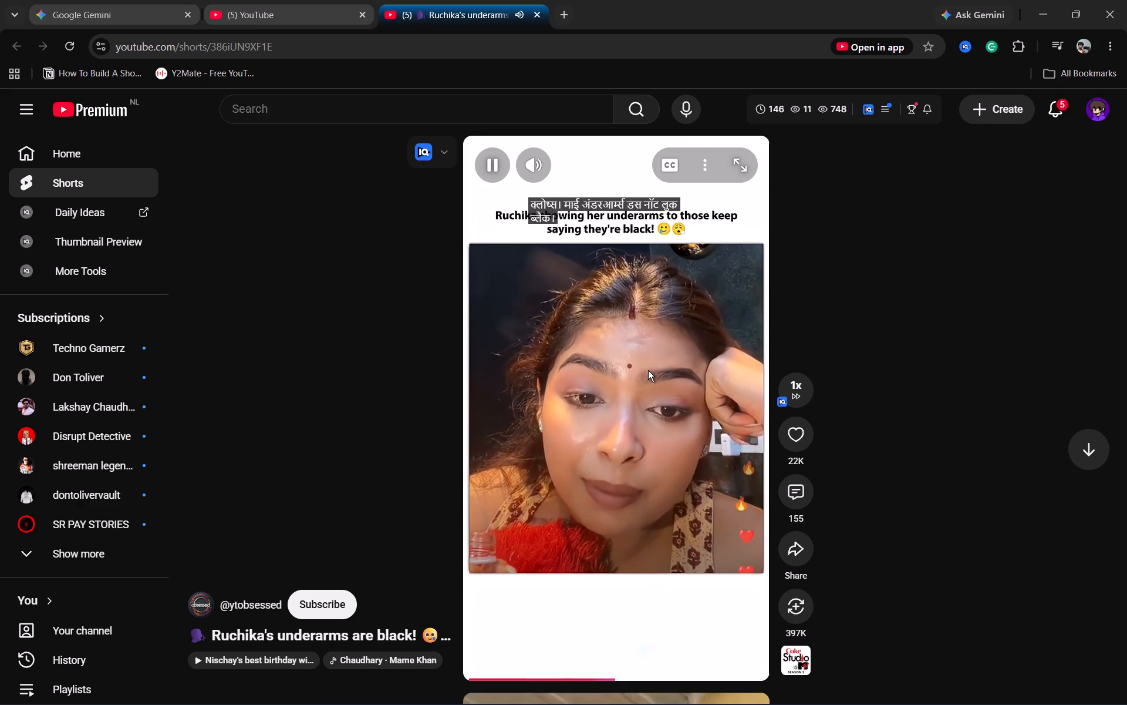
pyautogui.click(666, 163)
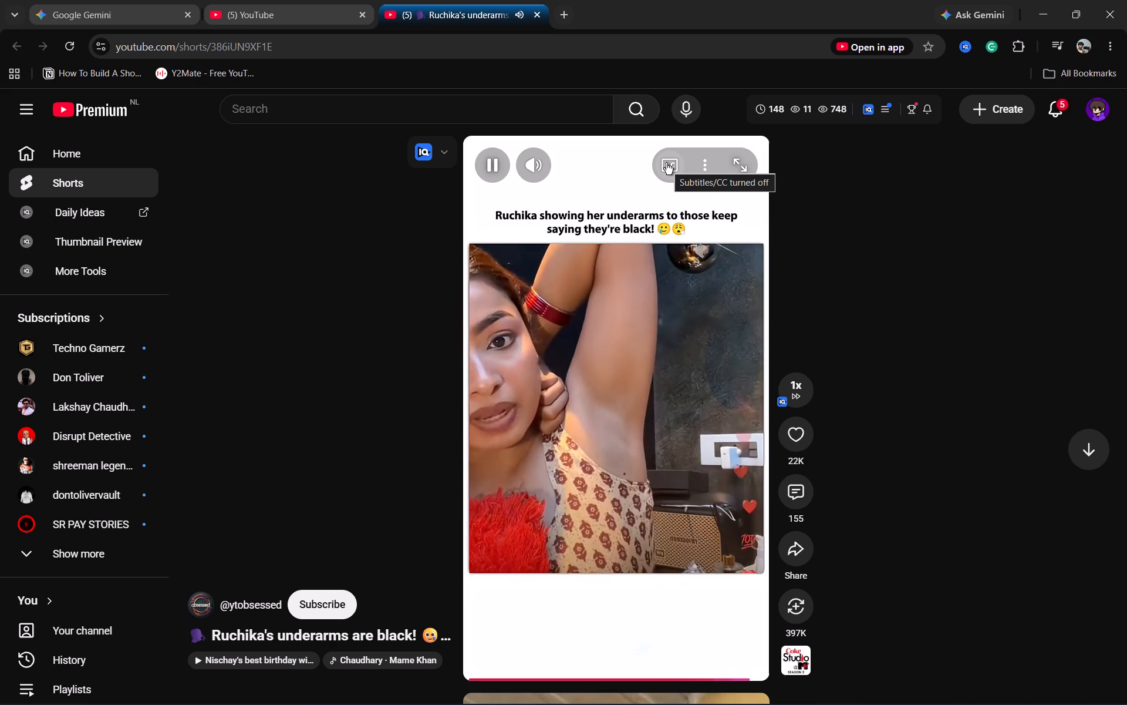
# View the Short's comments and close them again.
pyautogui.click(778, 500)
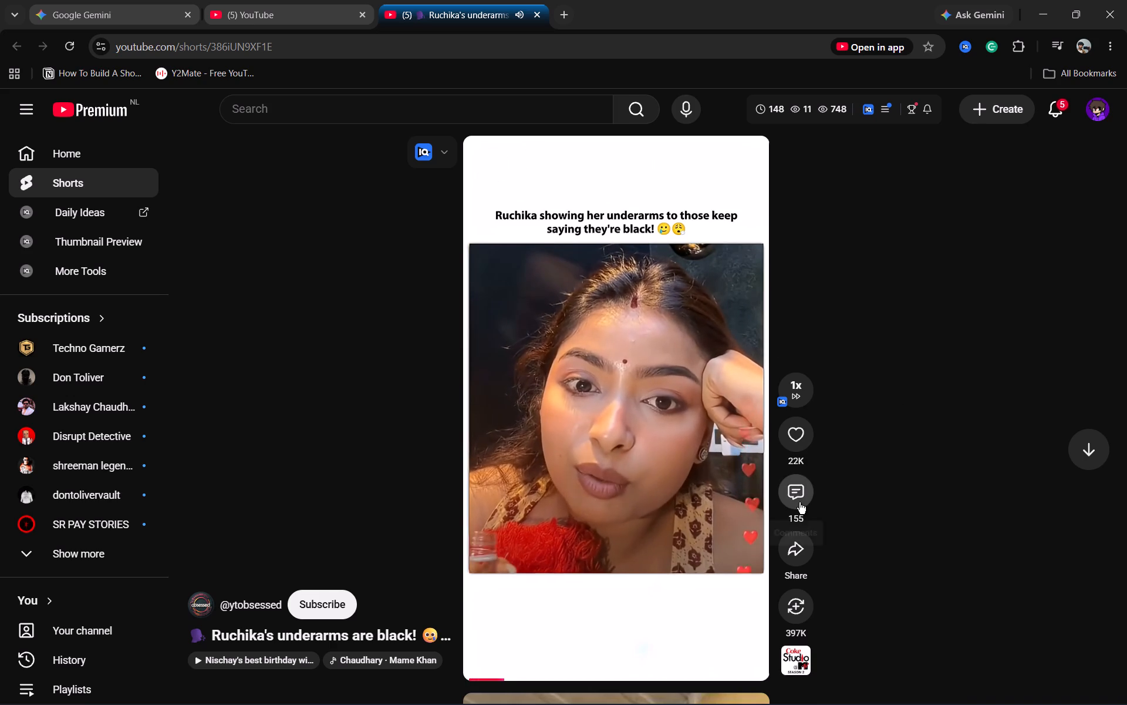
pyautogui.click(799, 502)
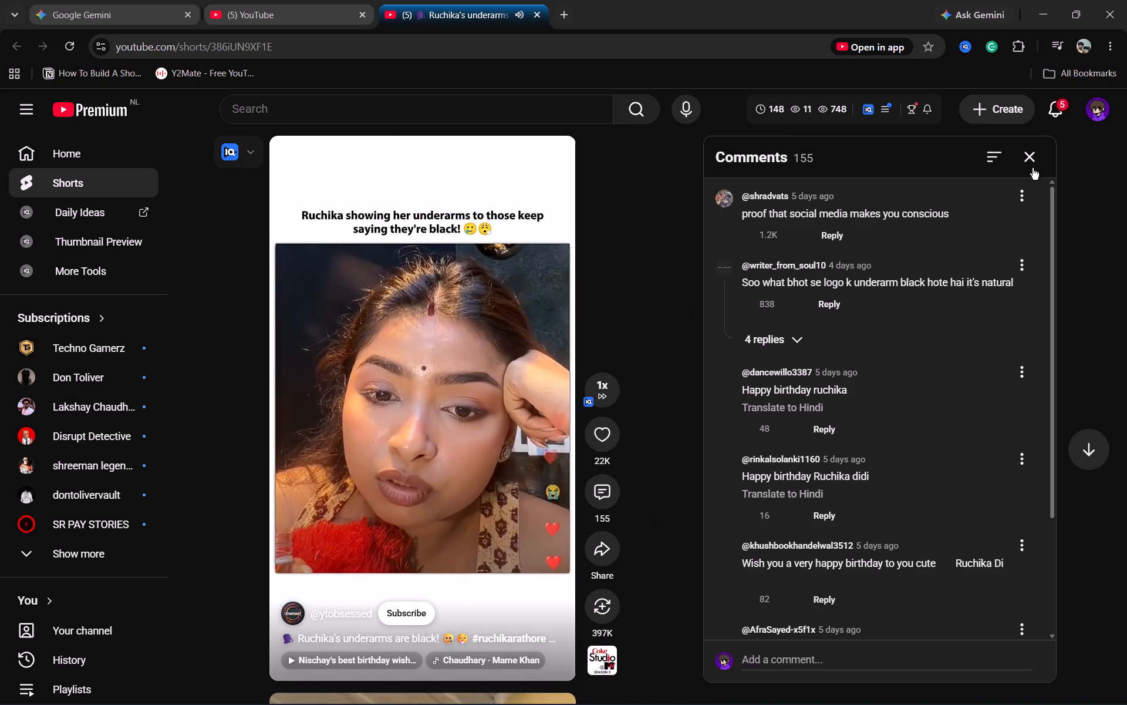
pyautogui.click(1040, 157)
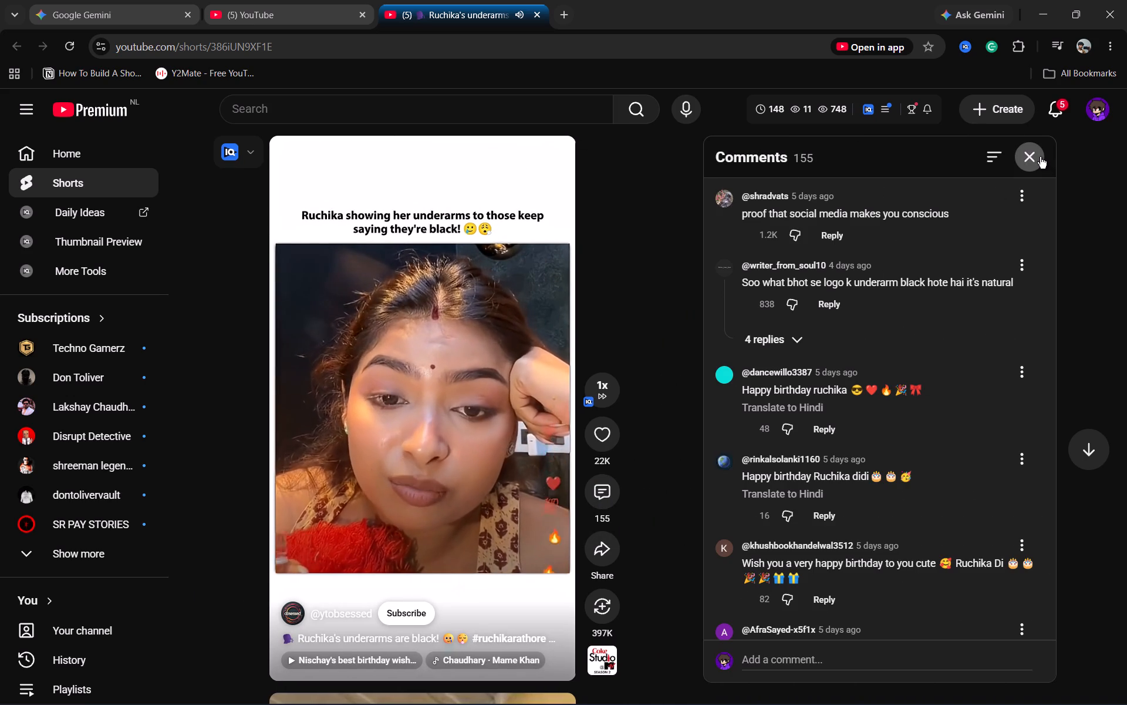